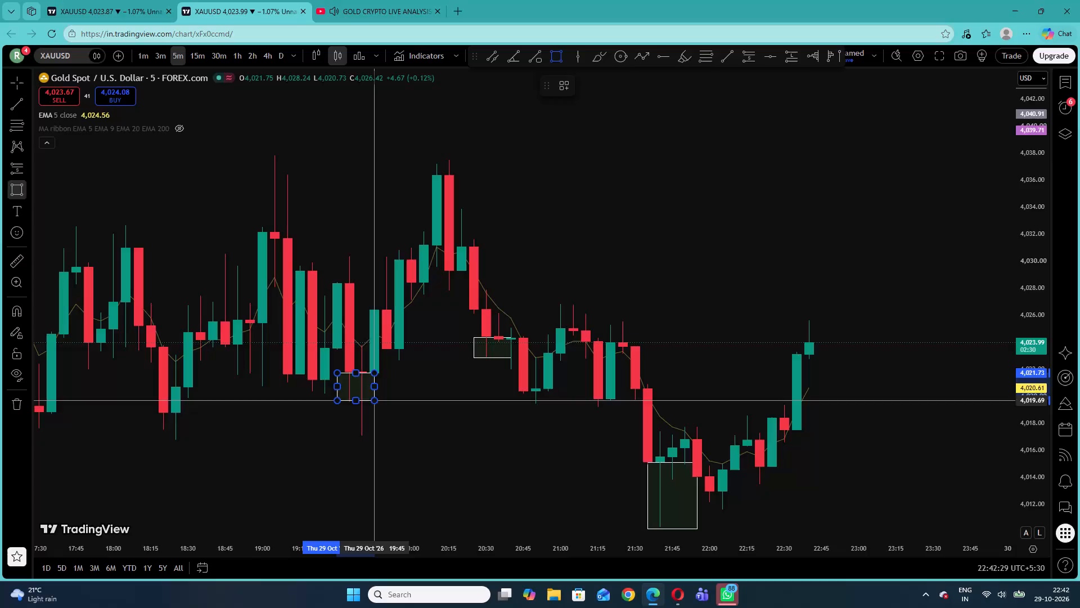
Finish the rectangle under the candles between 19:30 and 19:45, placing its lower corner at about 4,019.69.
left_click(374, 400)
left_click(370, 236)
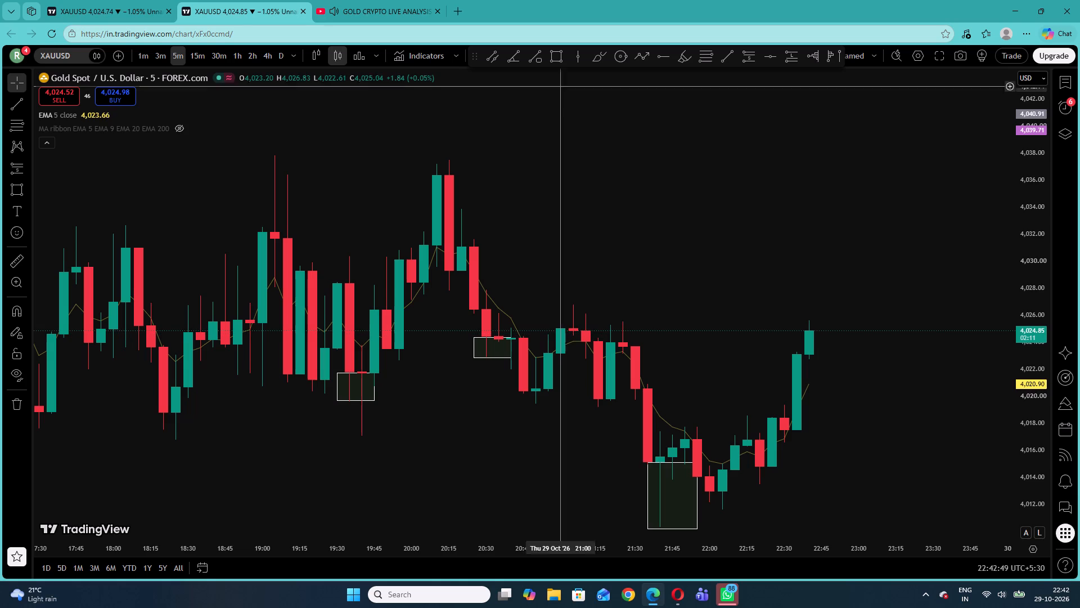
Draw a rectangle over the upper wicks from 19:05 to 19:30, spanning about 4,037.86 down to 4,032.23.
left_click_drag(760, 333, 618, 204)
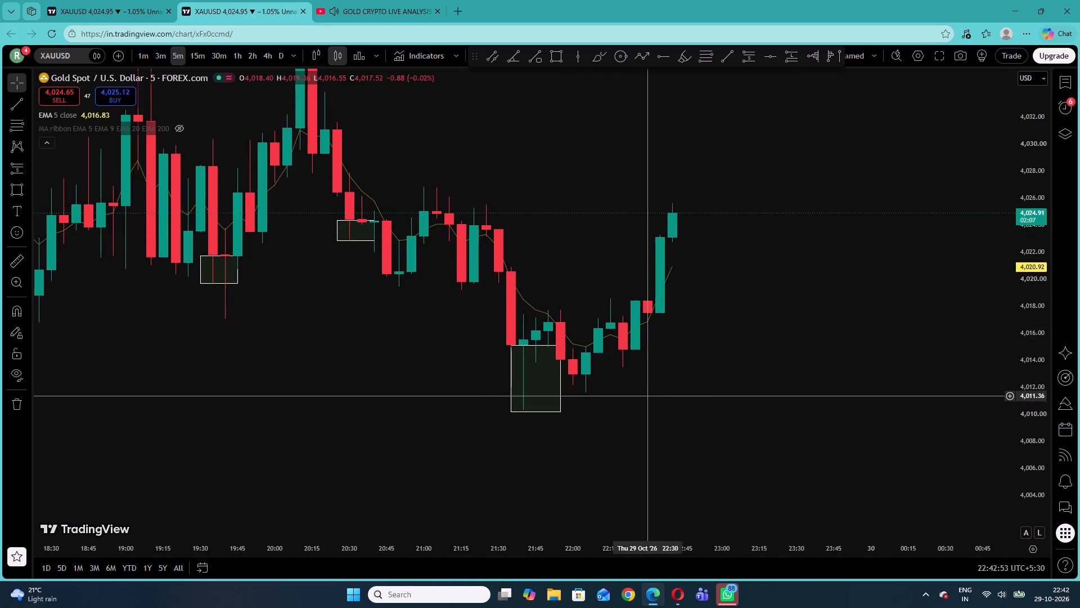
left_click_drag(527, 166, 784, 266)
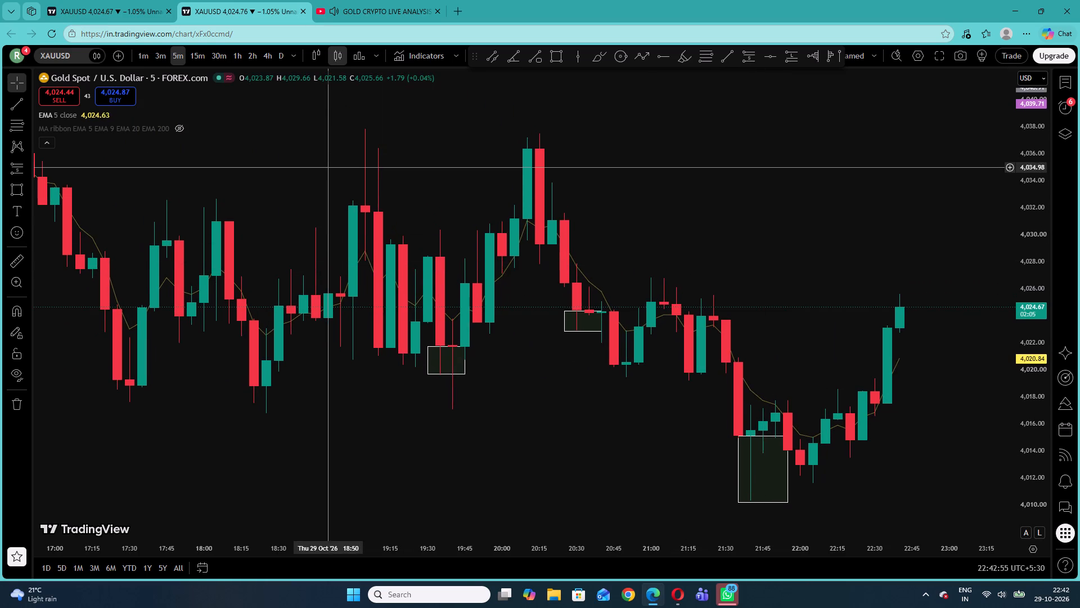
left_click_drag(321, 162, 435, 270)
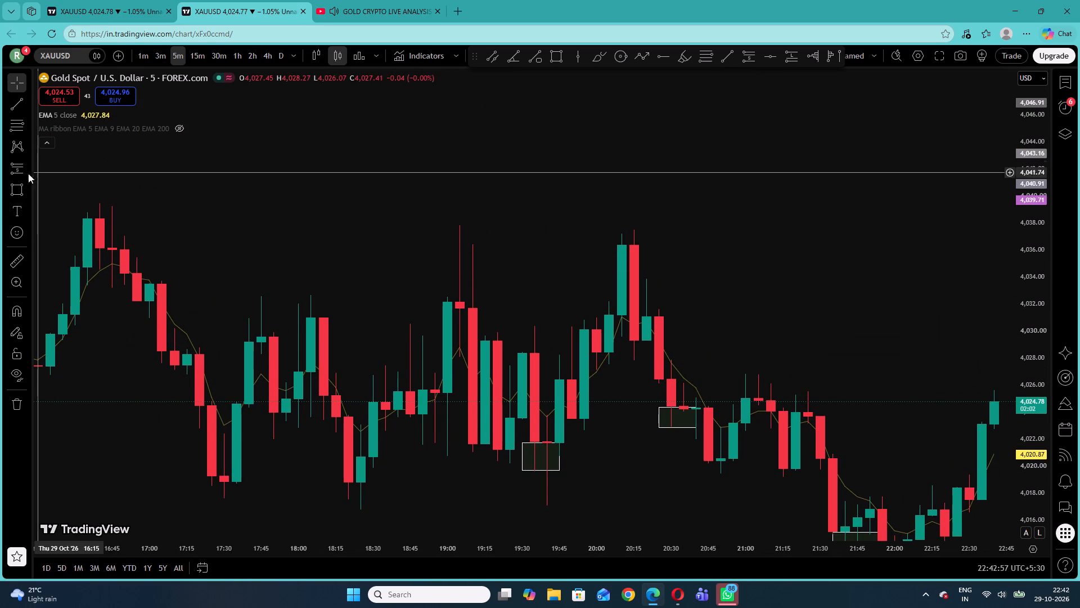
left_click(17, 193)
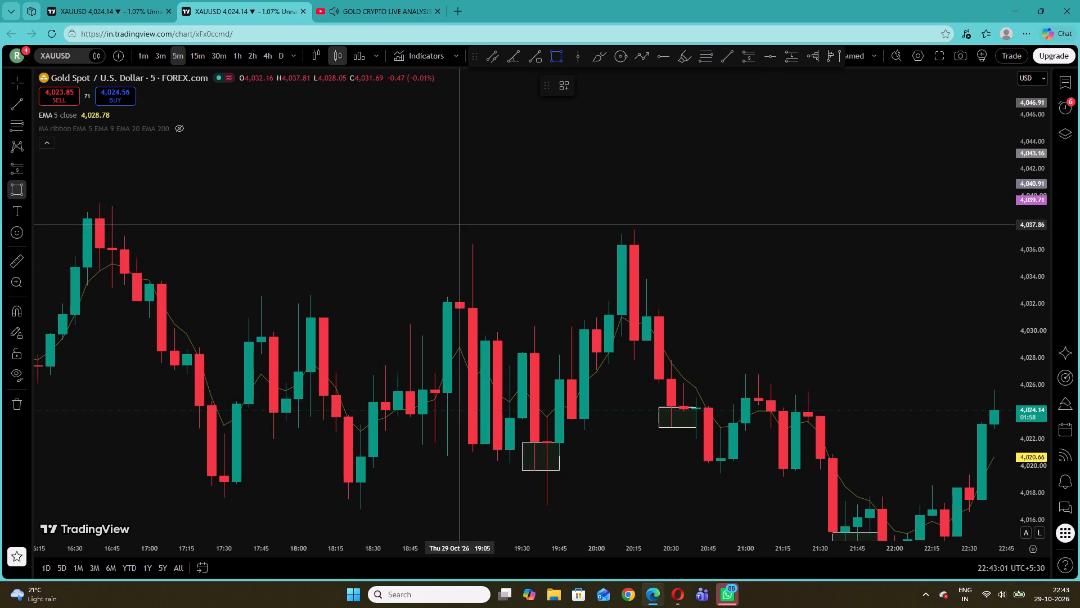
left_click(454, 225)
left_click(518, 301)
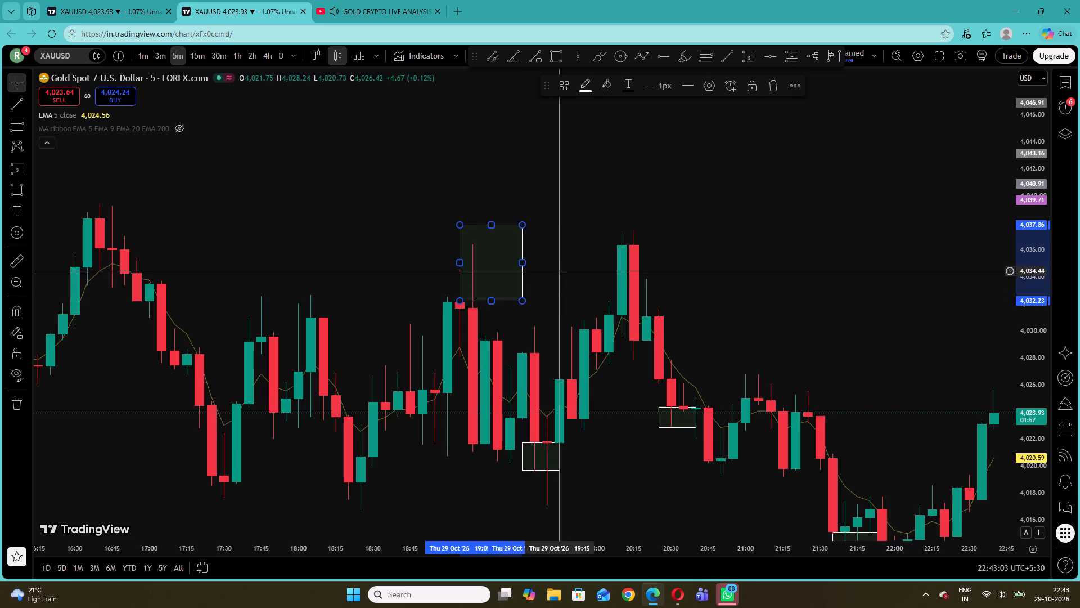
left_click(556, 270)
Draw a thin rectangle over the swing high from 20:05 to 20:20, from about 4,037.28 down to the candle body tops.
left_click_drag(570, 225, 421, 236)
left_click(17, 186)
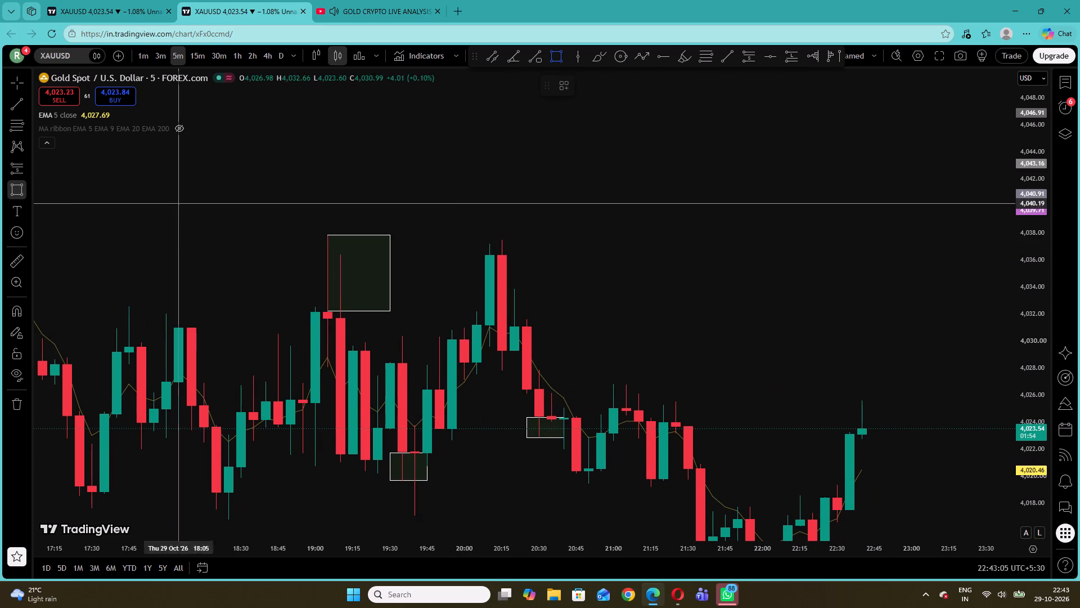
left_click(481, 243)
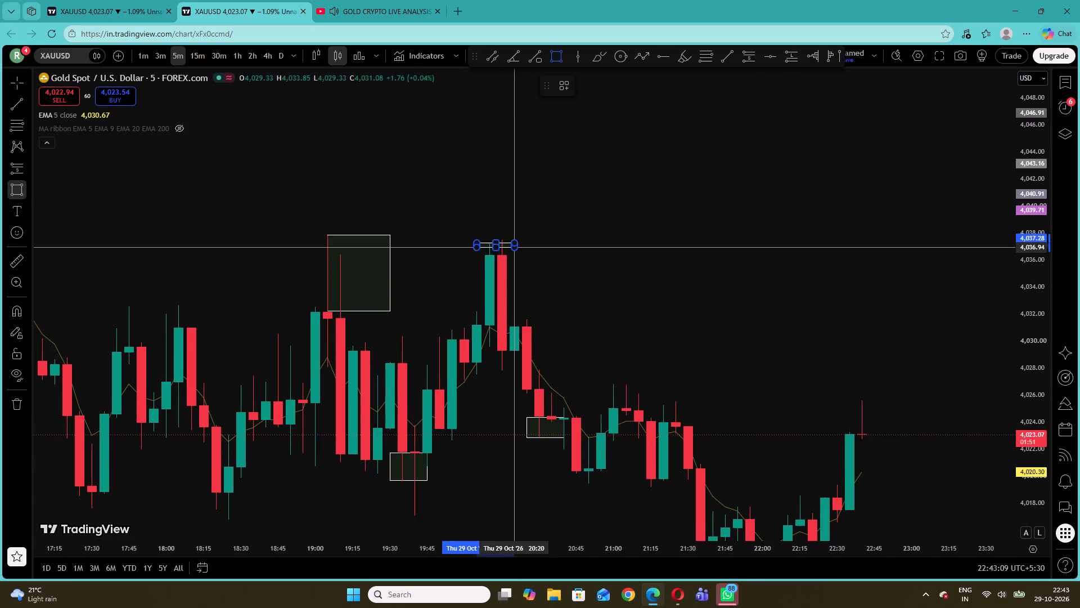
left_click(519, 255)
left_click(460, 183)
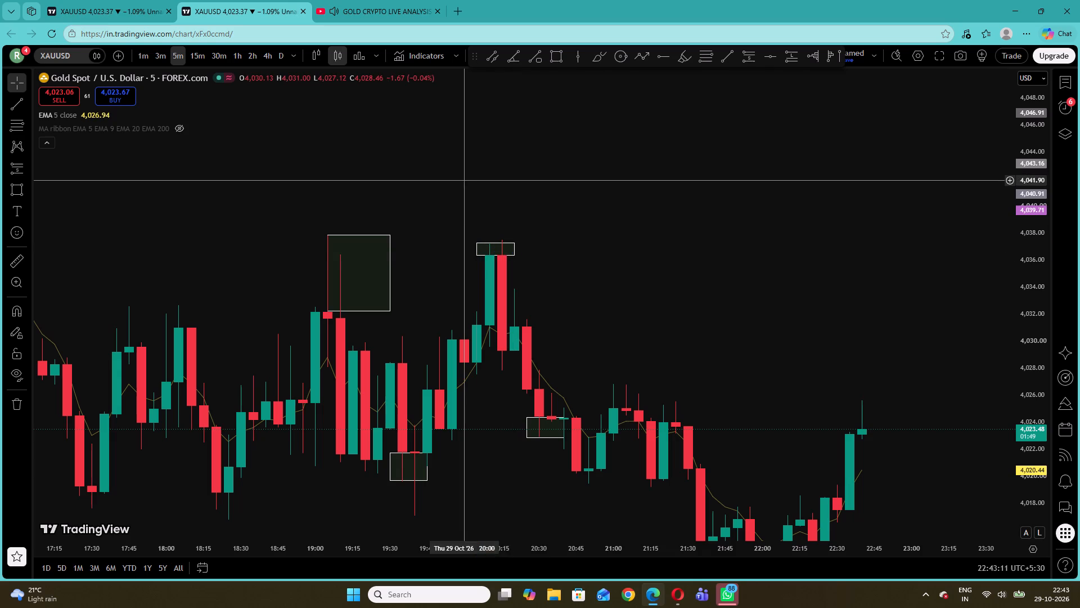
Remove all nine drawings from the XAUUSD chart, keeping the indicators.
left_click(691, 261)
left_click_drag(668, 294, 654, 229)
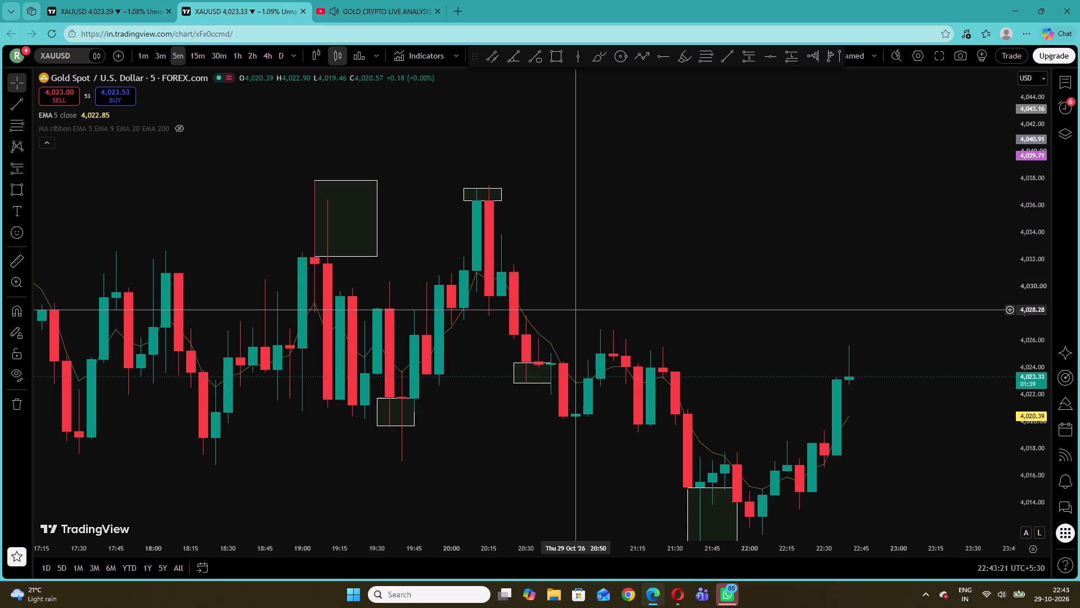
right_click(600, 211)
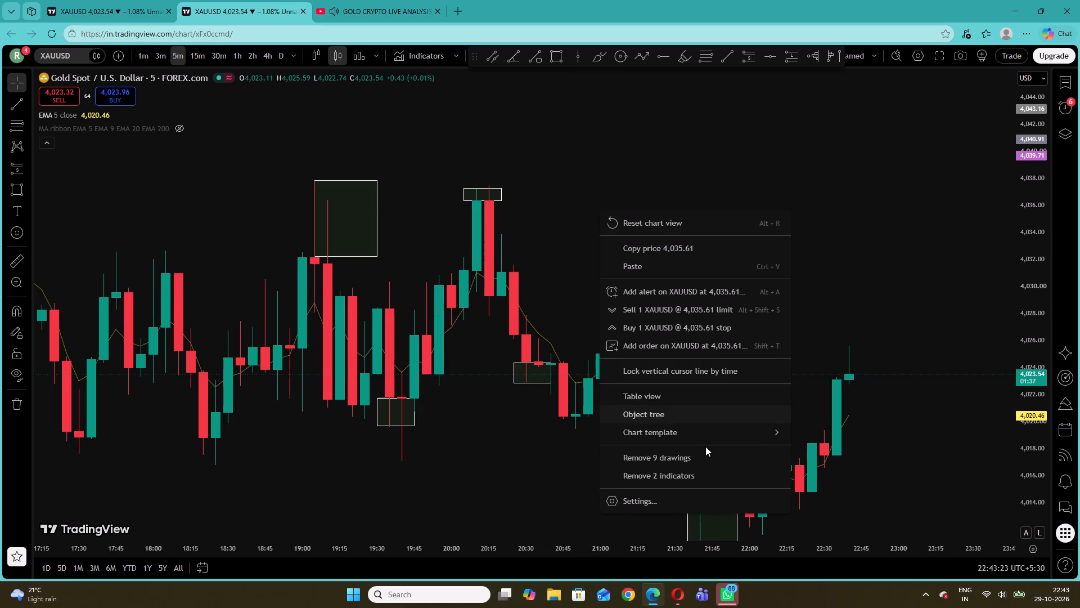
left_click(453, 304)
right_click(766, 131)
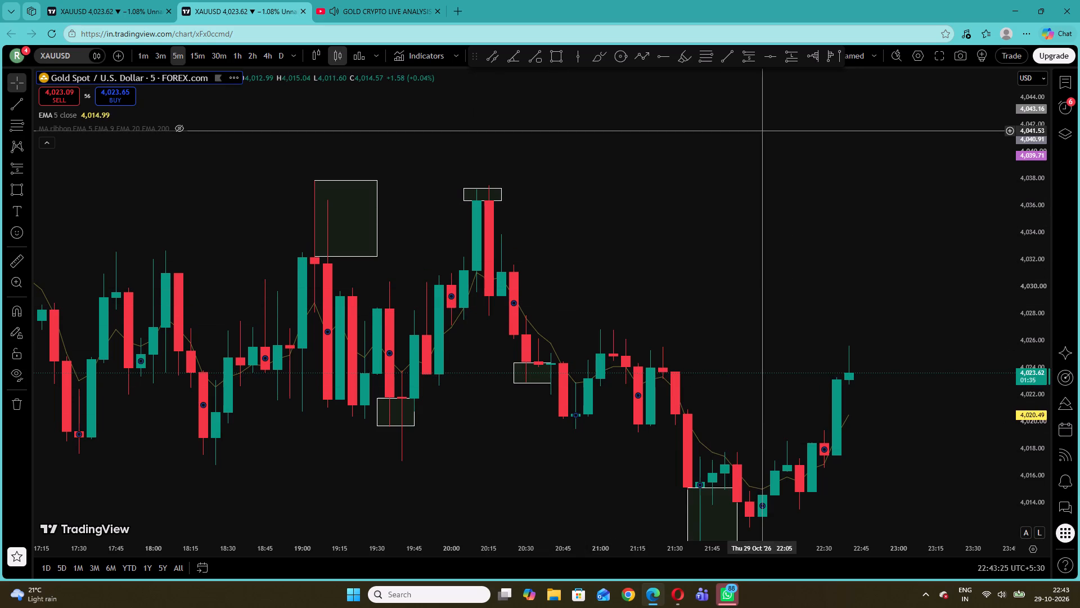
left_click(865, 382)
left_click_drag(686, 215, 746, 222)
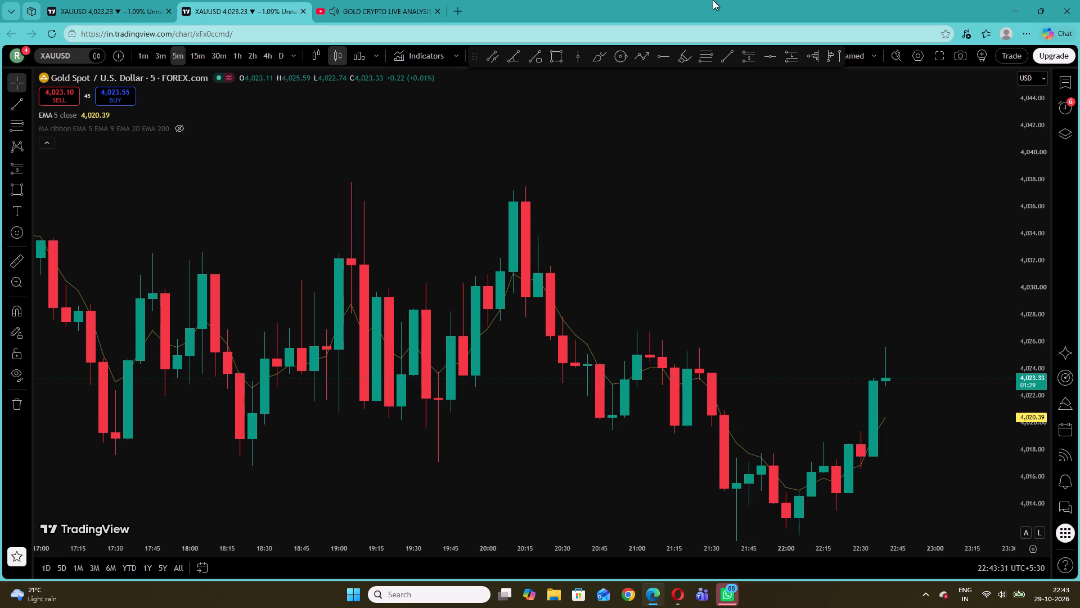
Switch to the YouTube live stream with the gold and crypto analysis.
left_click(350, 4)
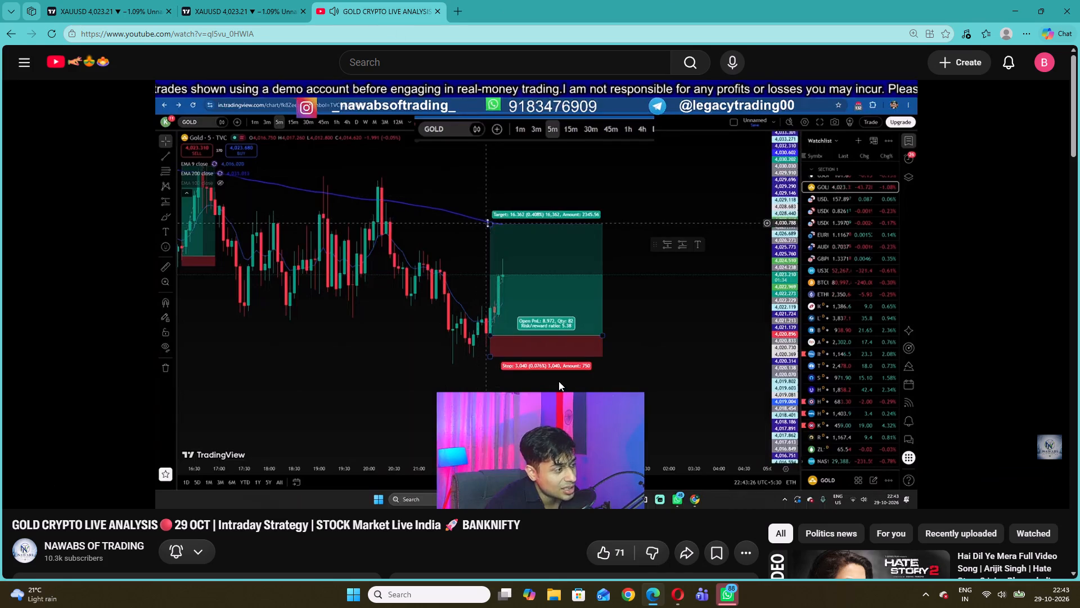
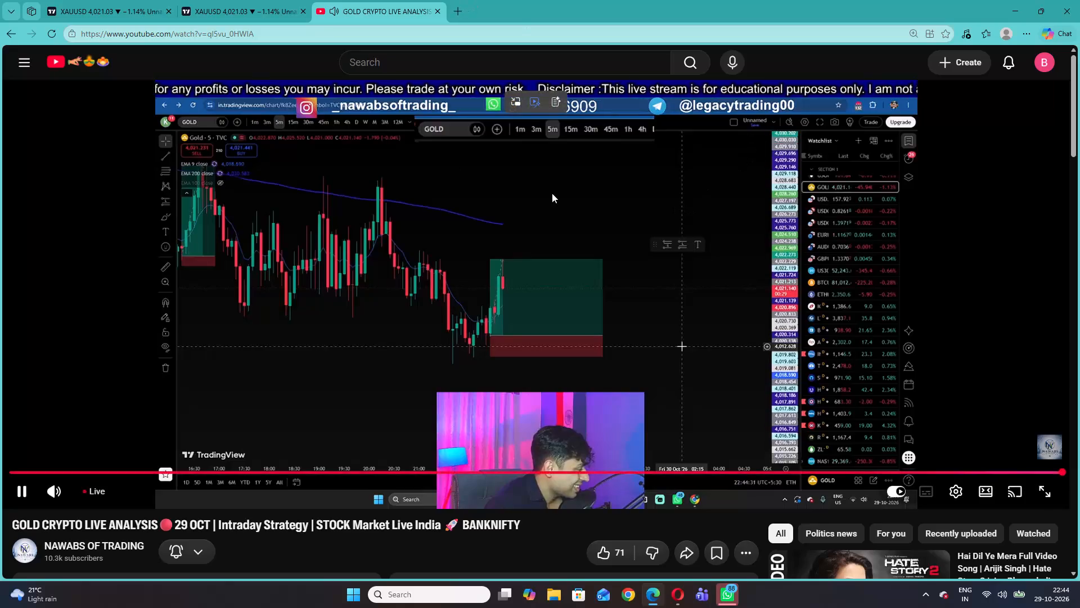
Return to the XAUUSD chart and draw a rectangle over the upper wicks from 19:00 to about 19:30, spanning 4,037.94 to about 4,032.
left_click(276, 0)
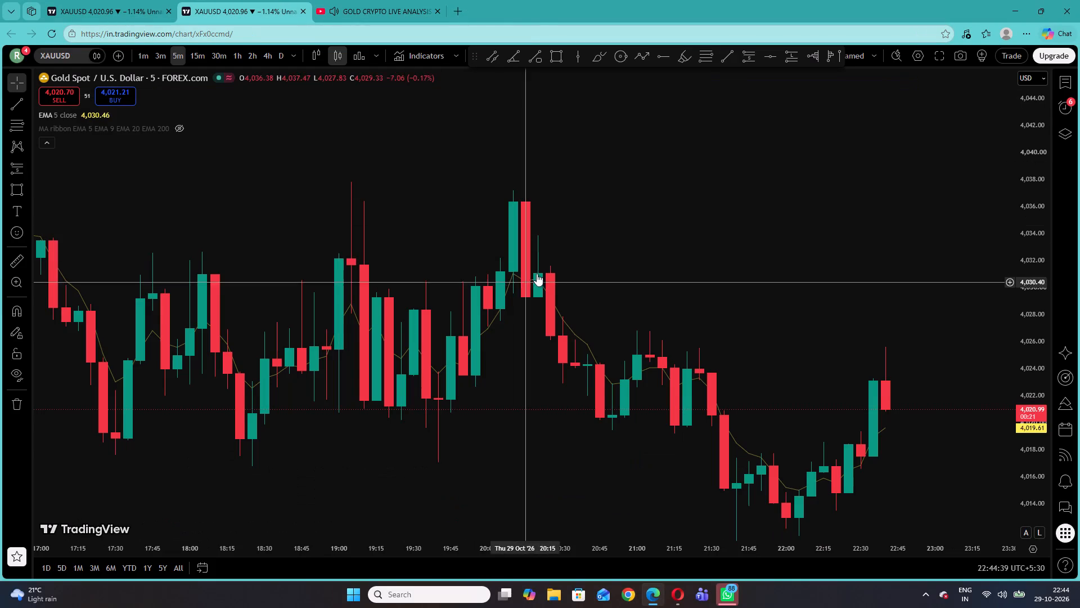
left_click_drag(440, 187, 482, 242)
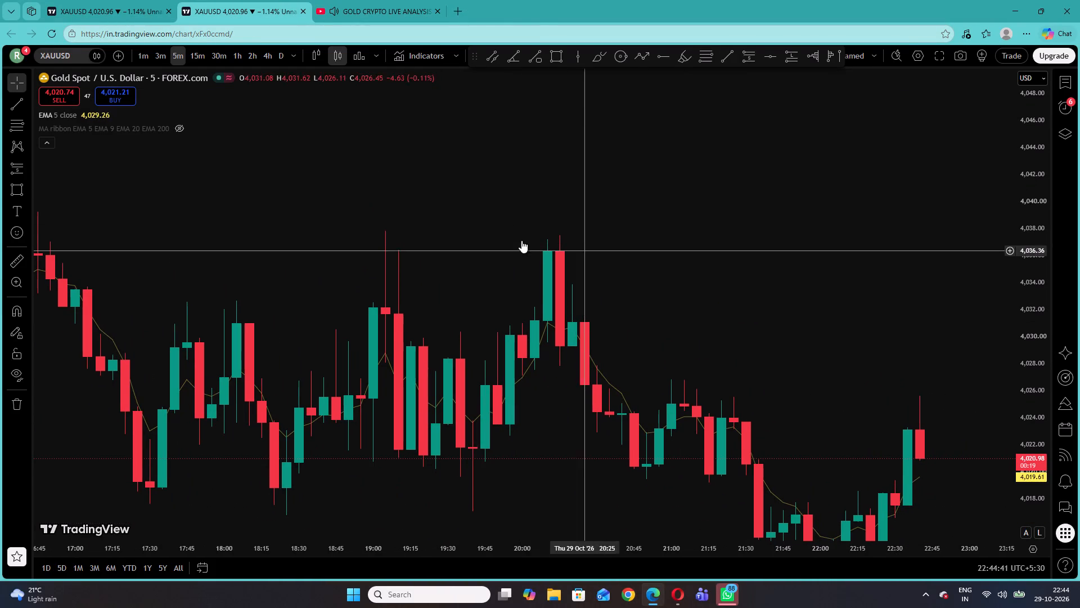
left_click(17, 181)
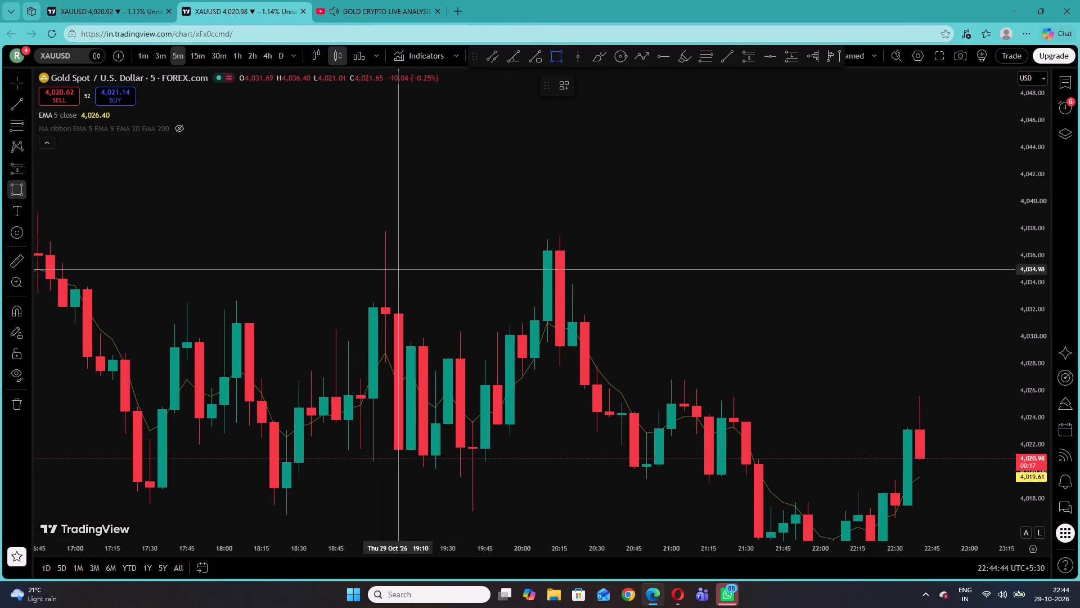
left_click(373, 229)
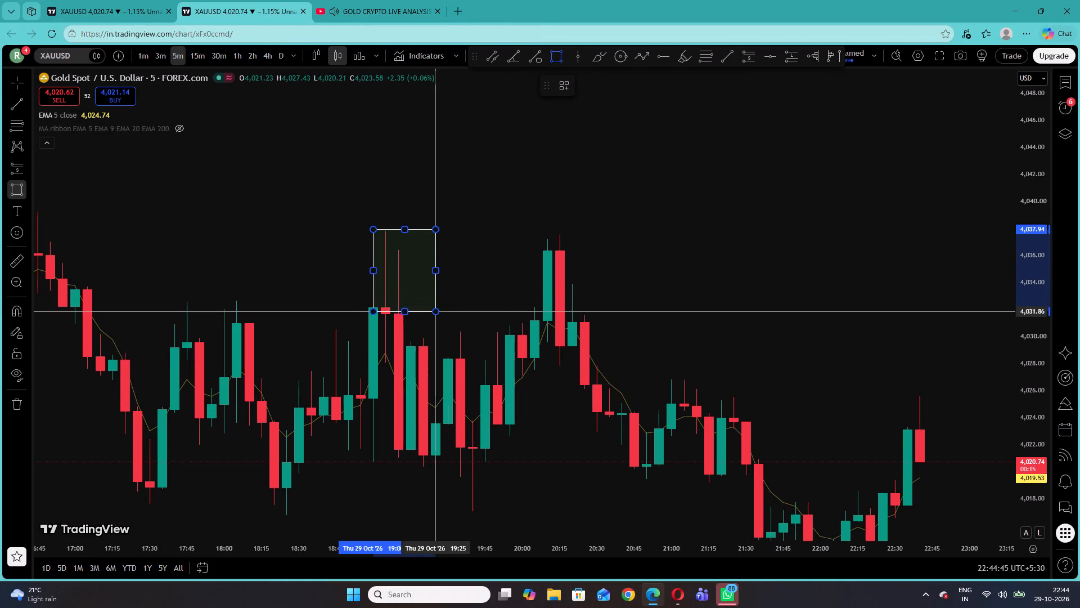
left_click(451, 307)
left_click(480, 278)
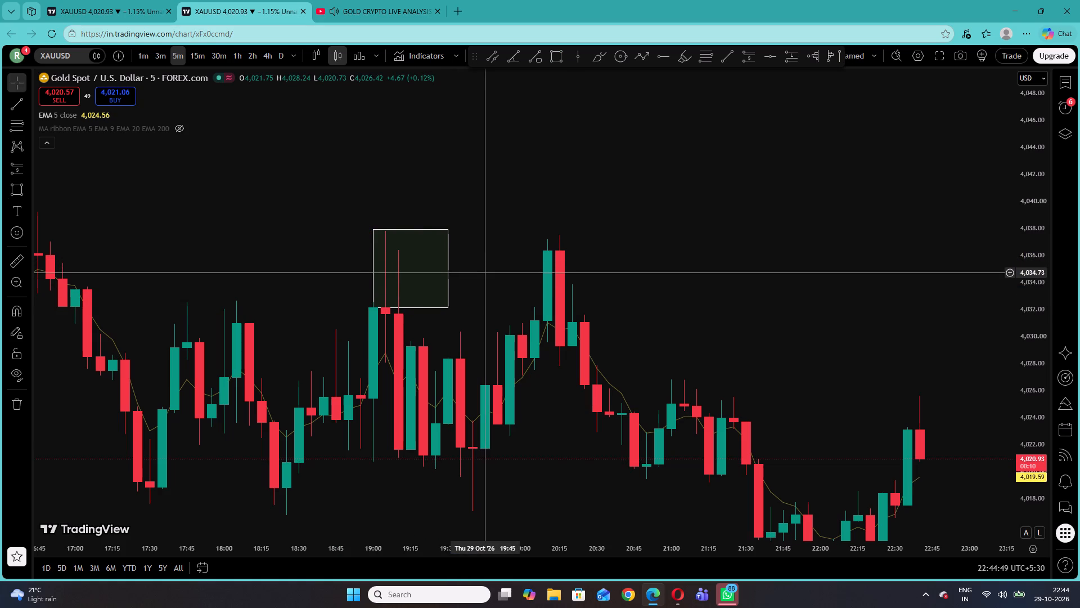
Draw a thin rectangle over the 07:00 swing high, from about 06:40 to 07:40, spanning 4,069.03 to about 4,066.36.
right_click(548, 187)
left_click(581, 194)
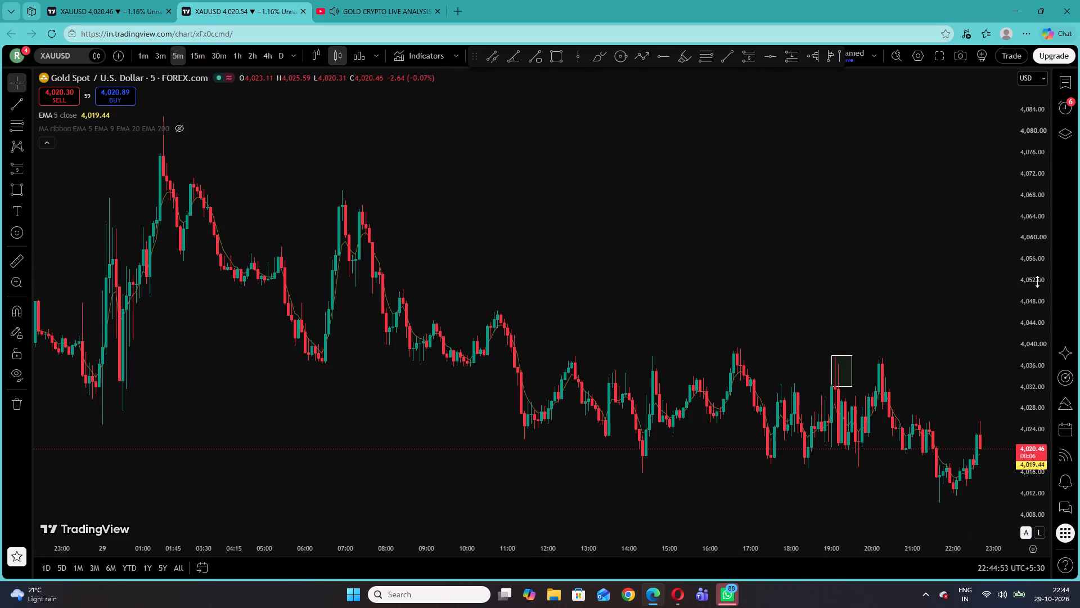
left_click_drag(1030, 279, 1033, 298)
left_click_drag(575, 264, 498, 311)
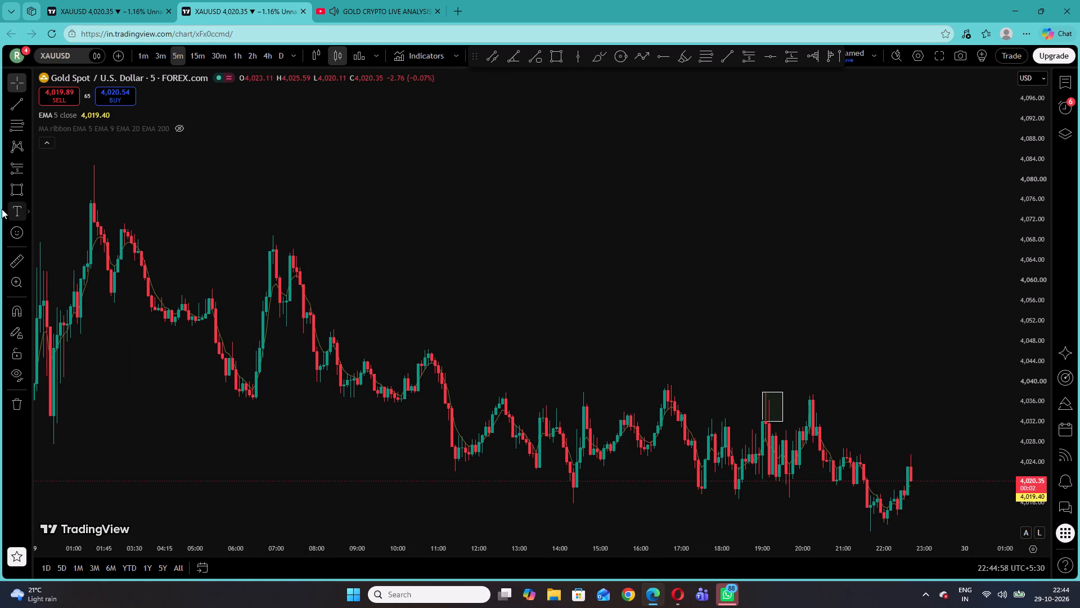
left_click(14, 188)
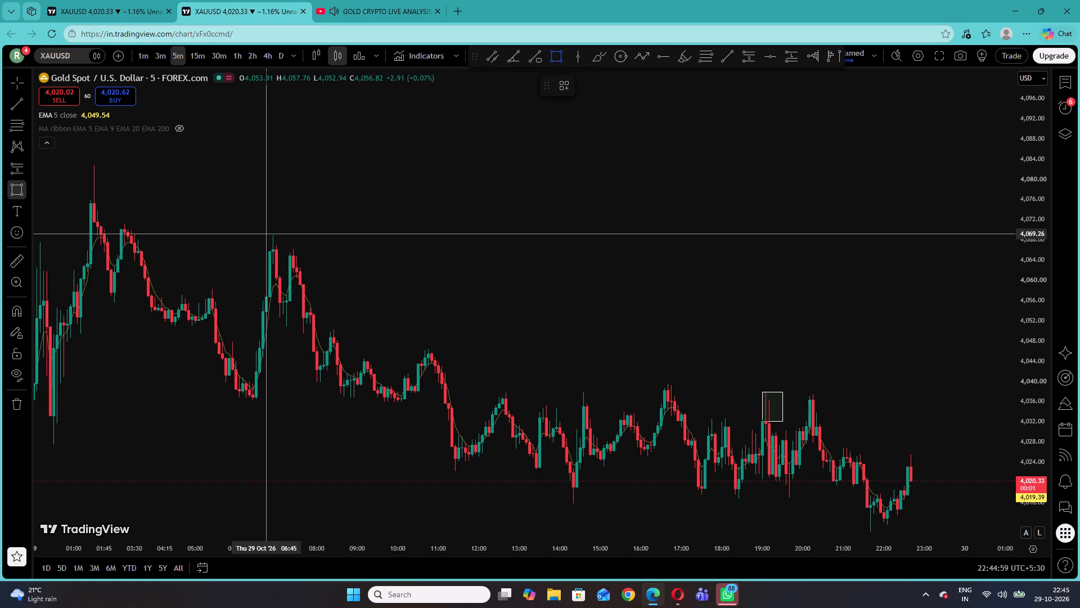
left_click(263, 235)
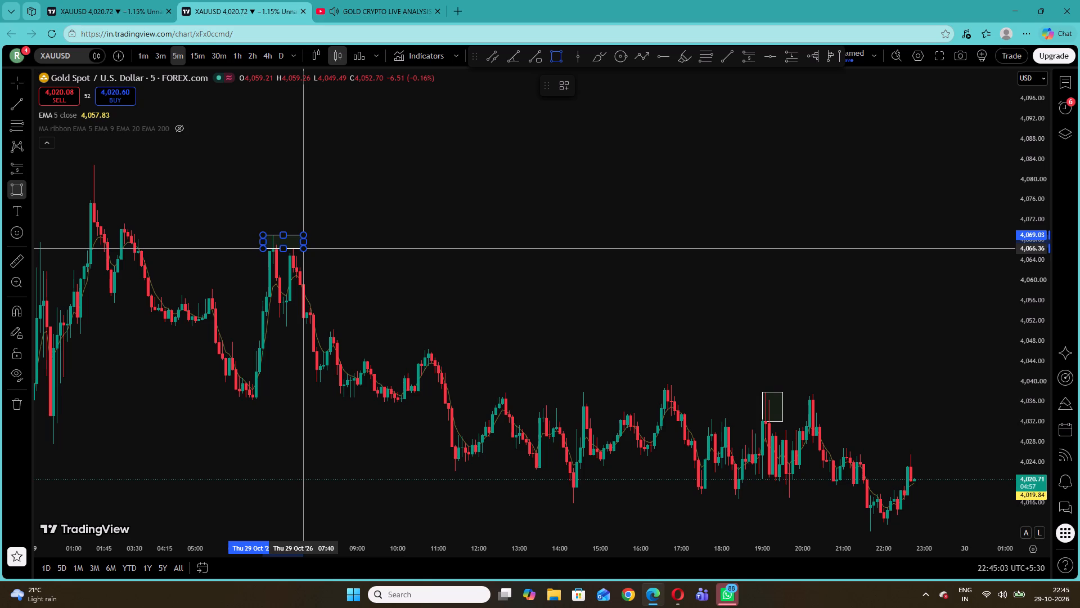
left_click(304, 248)
left_click(432, 257)
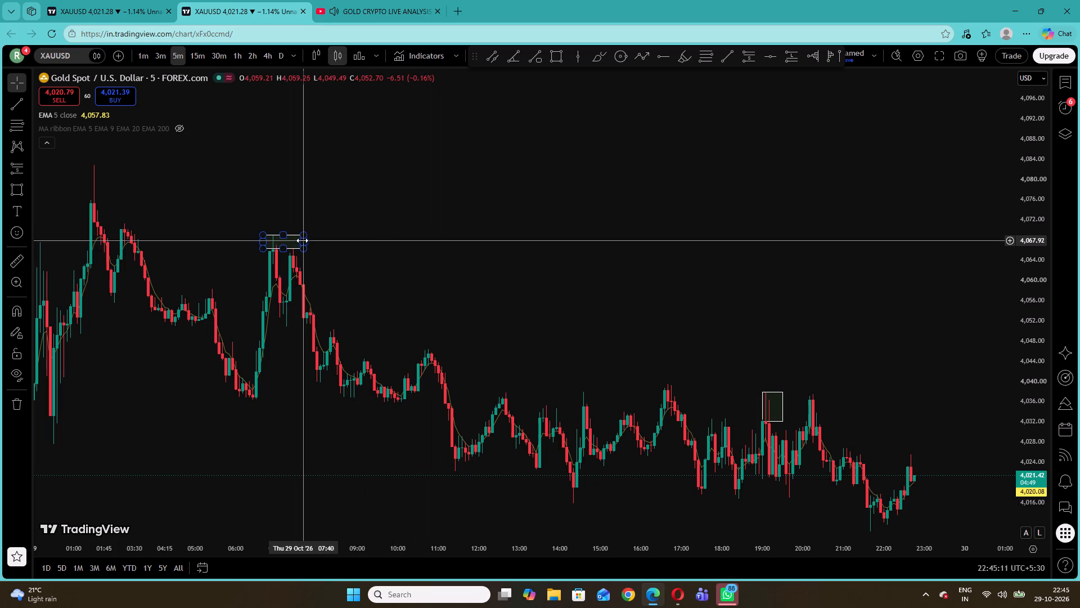
Shorten the rectangle at the 07:00 swing high so it ends at 07:15.
left_click_drag(303, 240, 285, 240)
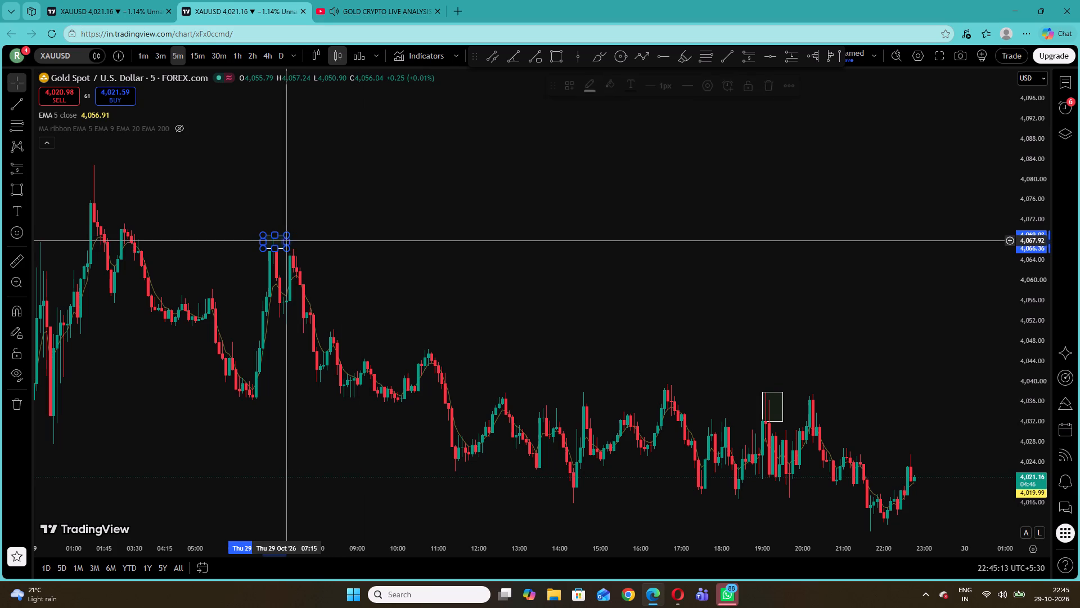
left_click(315, 229)
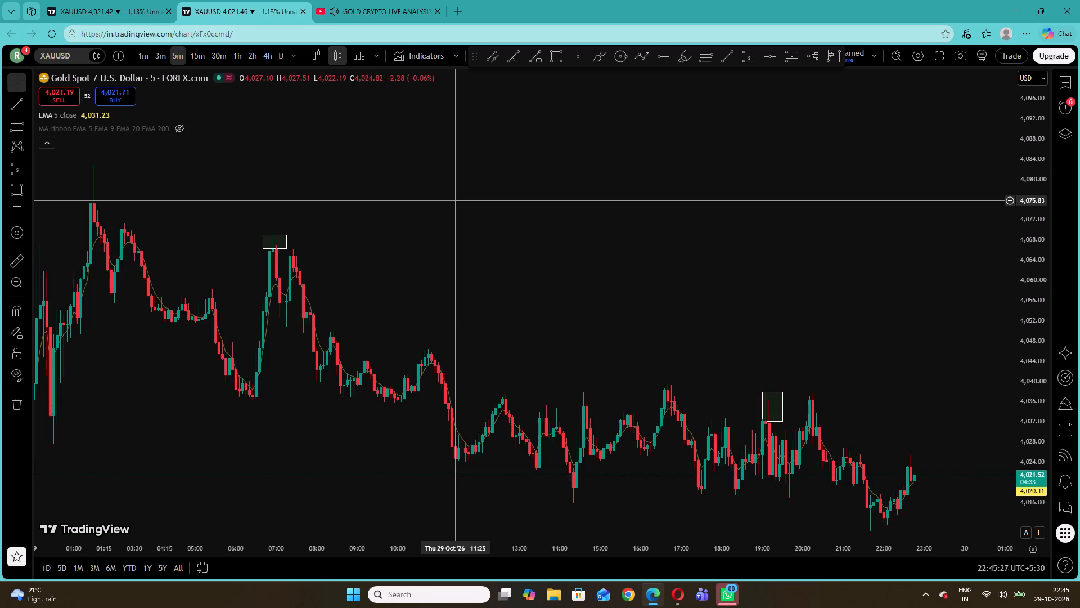
Switch to the YouTube live stream with the gold and crypto analysis.
left_click(370, 8)
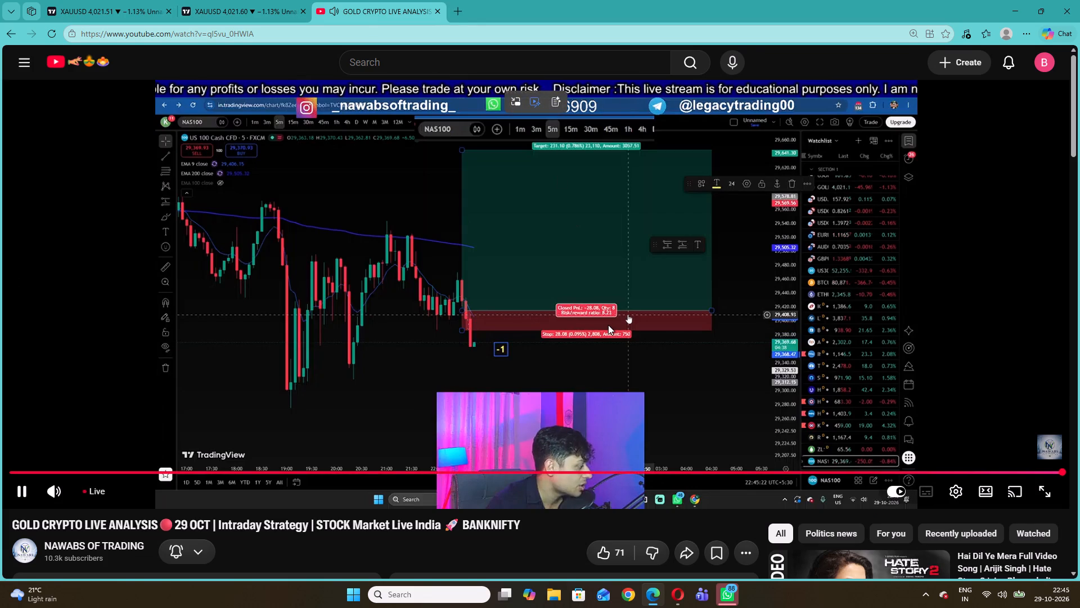
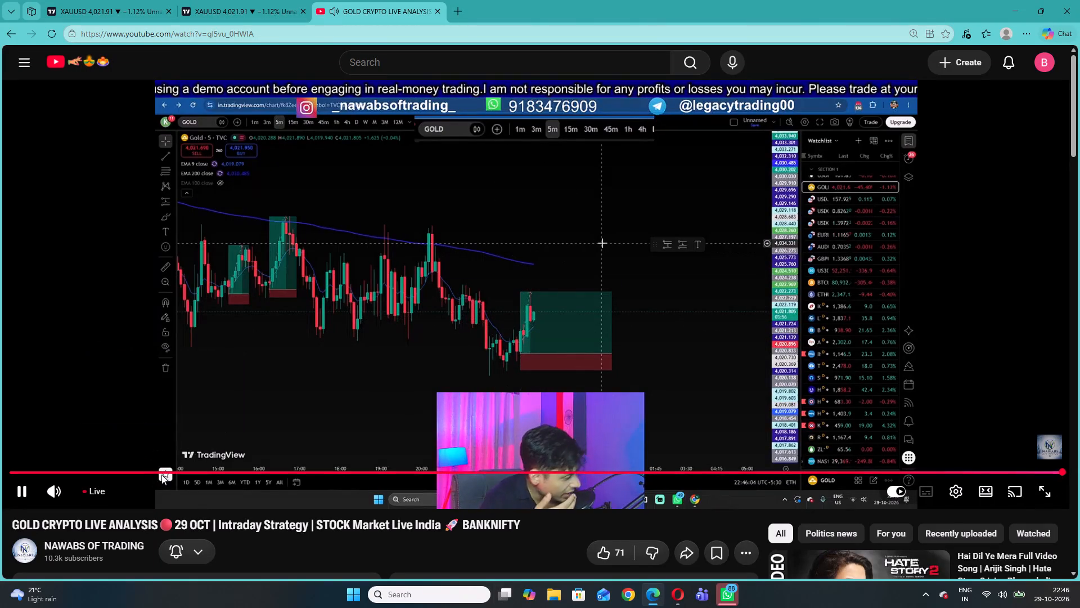
Rewind the live stream about 30 minutes and skim forward to where the streamer places a long position on the 5-minute gold chart.
left_click(177, 472)
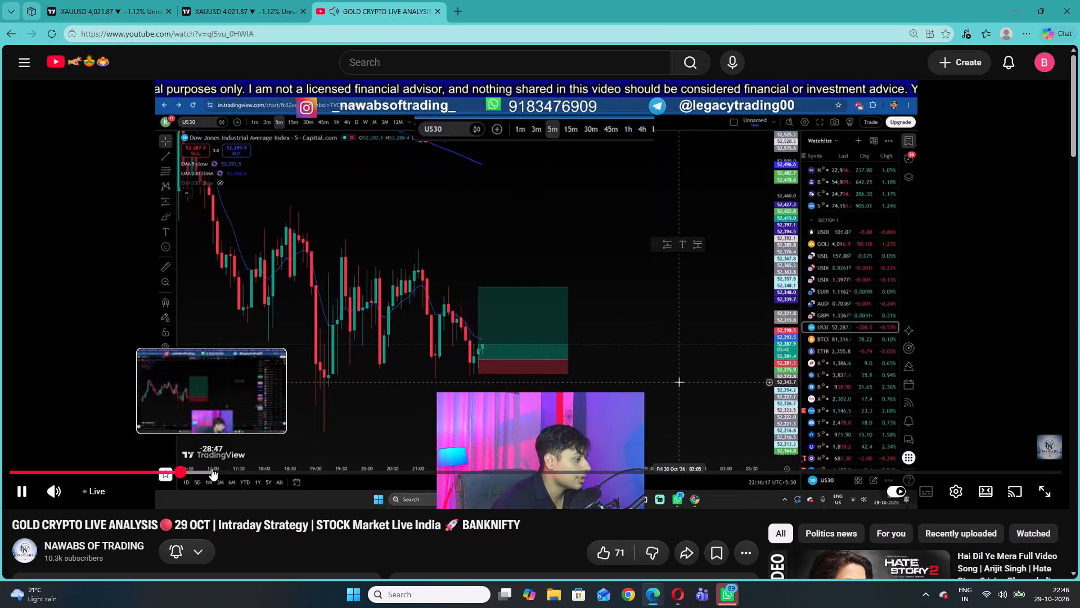
left_click(205, 468)
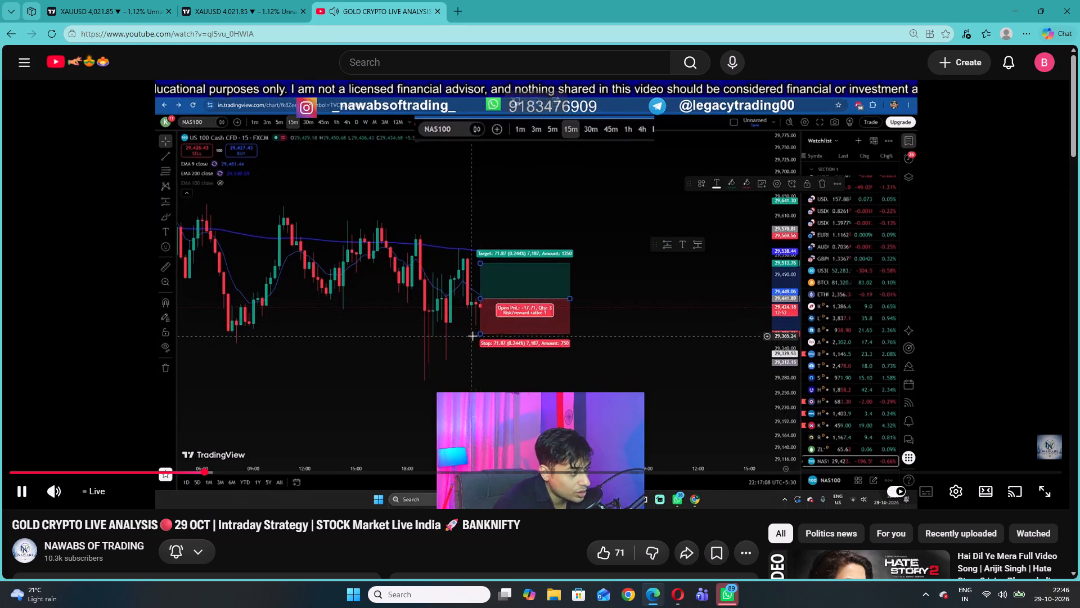
left_click(221, 471)
left_click_drag(236, 470, 241, 470)
left_click(258, 469)
left_click(272, 464)
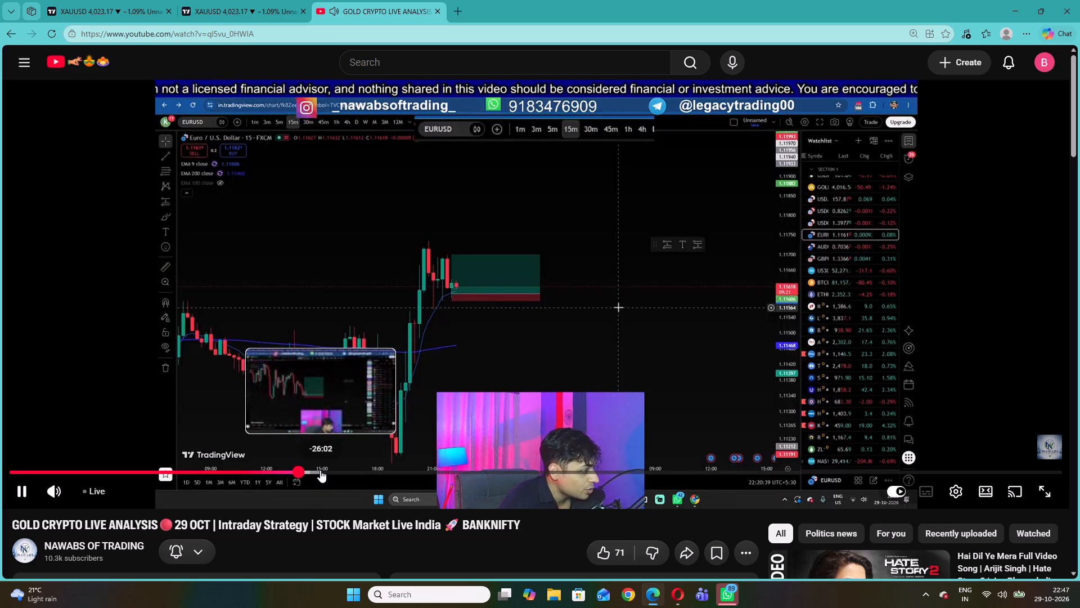
left_click(318, 470)
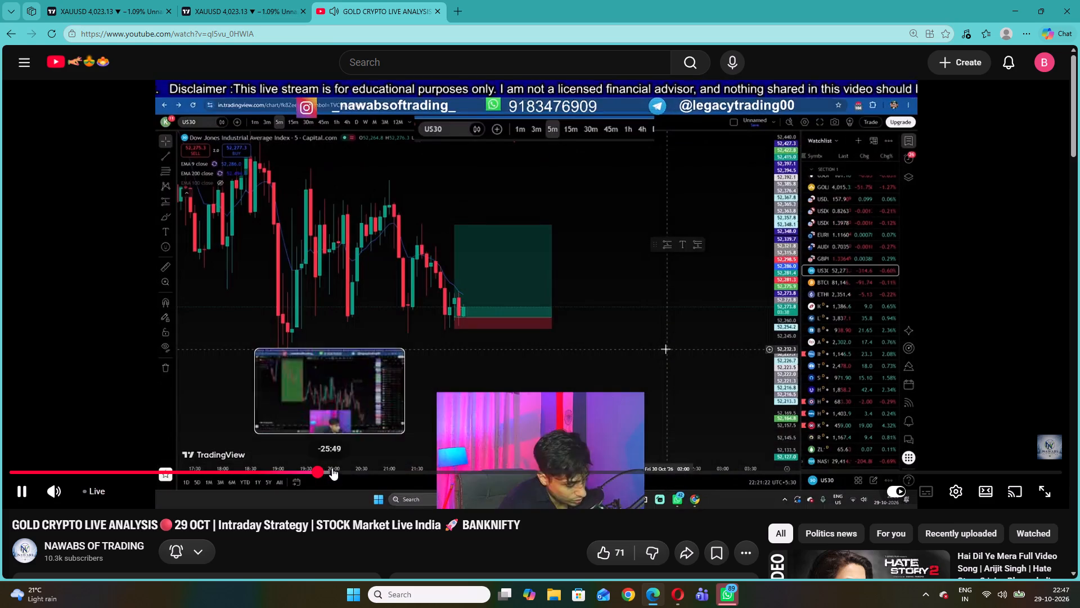
left_click(339, 467)
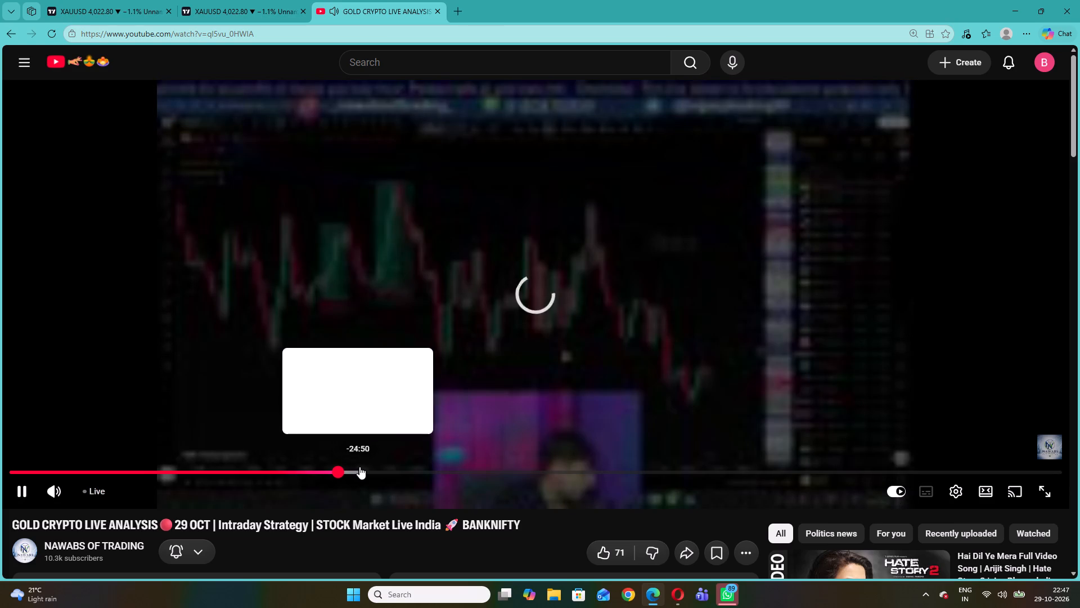
left_click(361, 467)
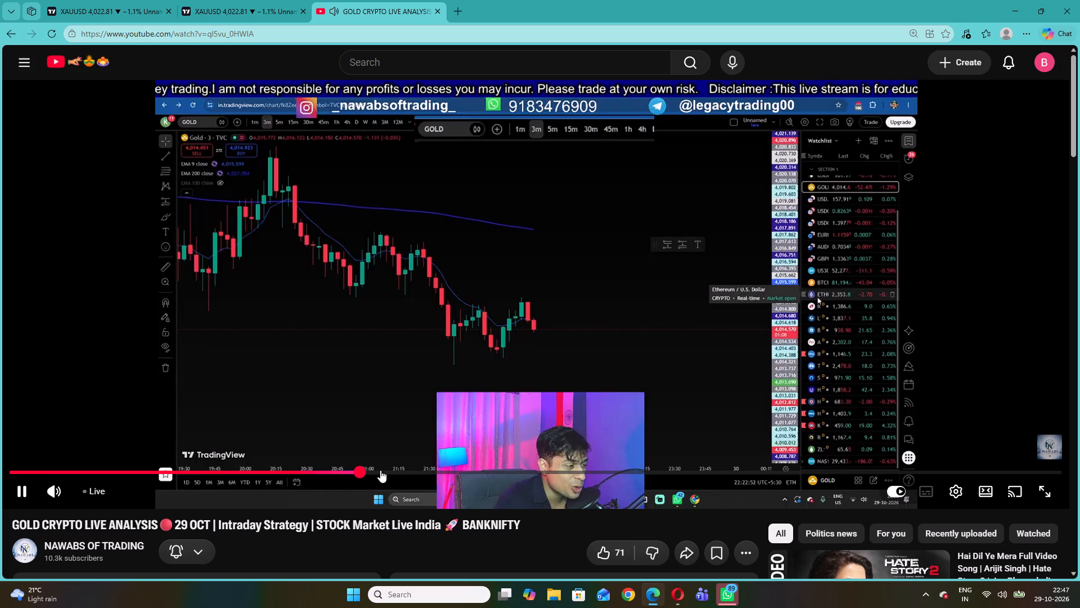
left_click(380, 470)
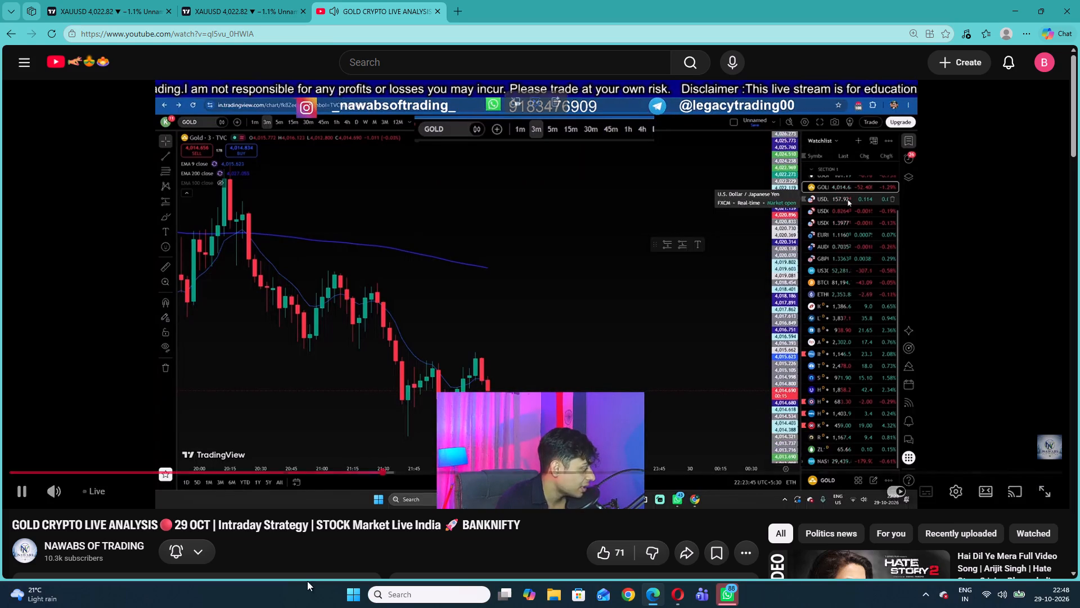
left_click(405, 469)
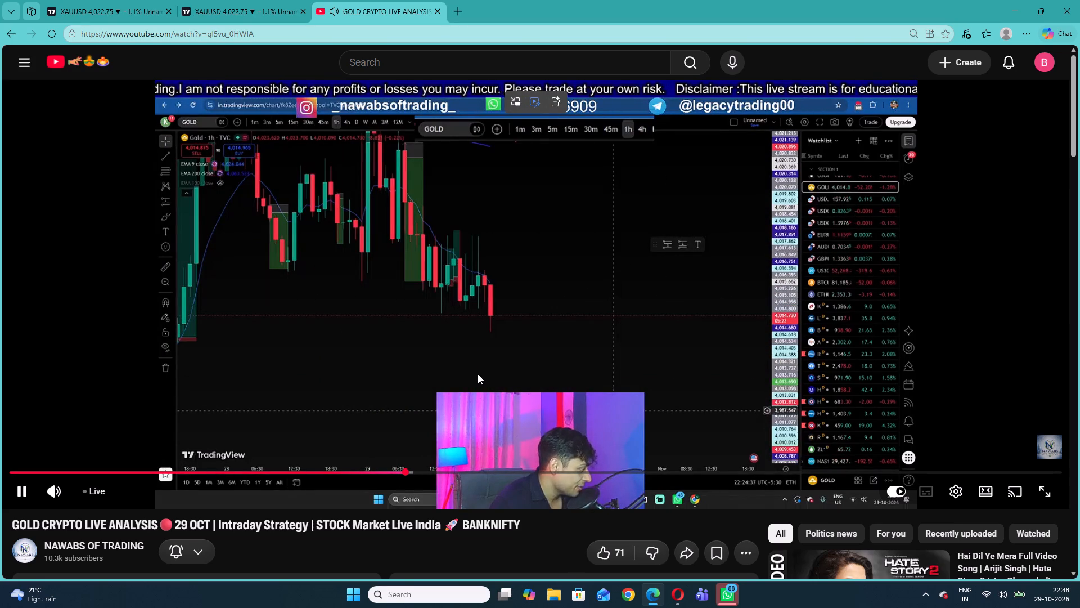
left_click(421, 471)
left_click(434, 467)
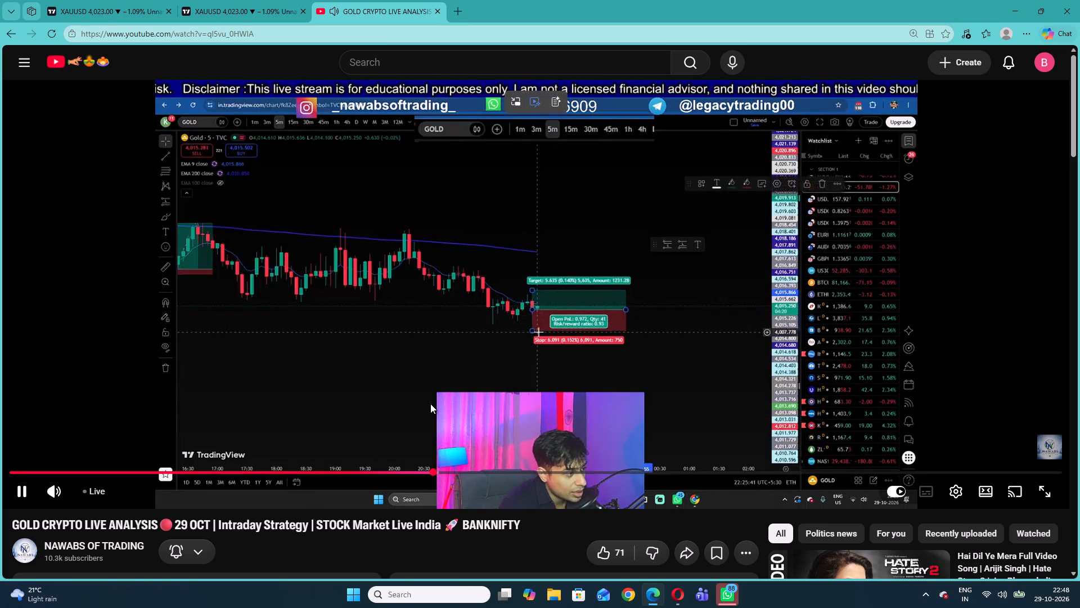
key("Left")
key("Left")
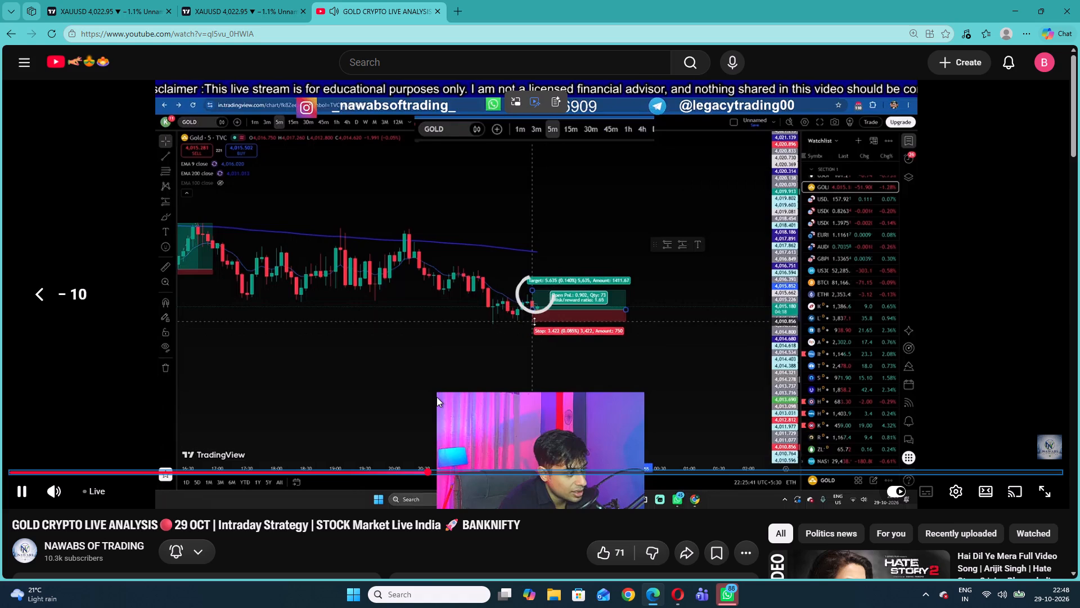
key("Left")
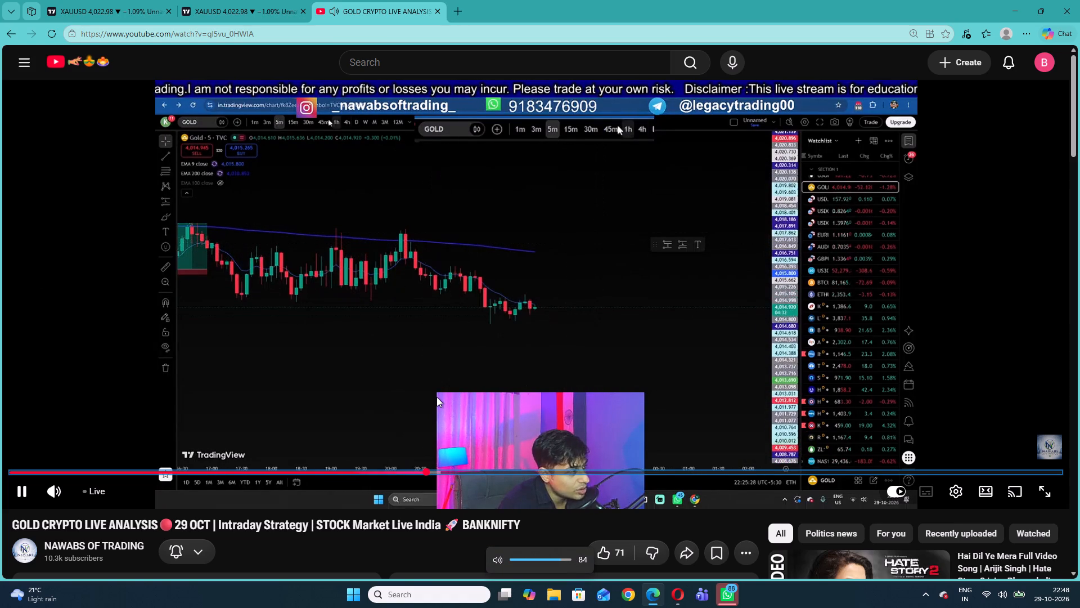
Raise the stream's playback quality to an HD resolution.
left_click(955, 498)
left_click(965, 456)
left_click(943, 271)
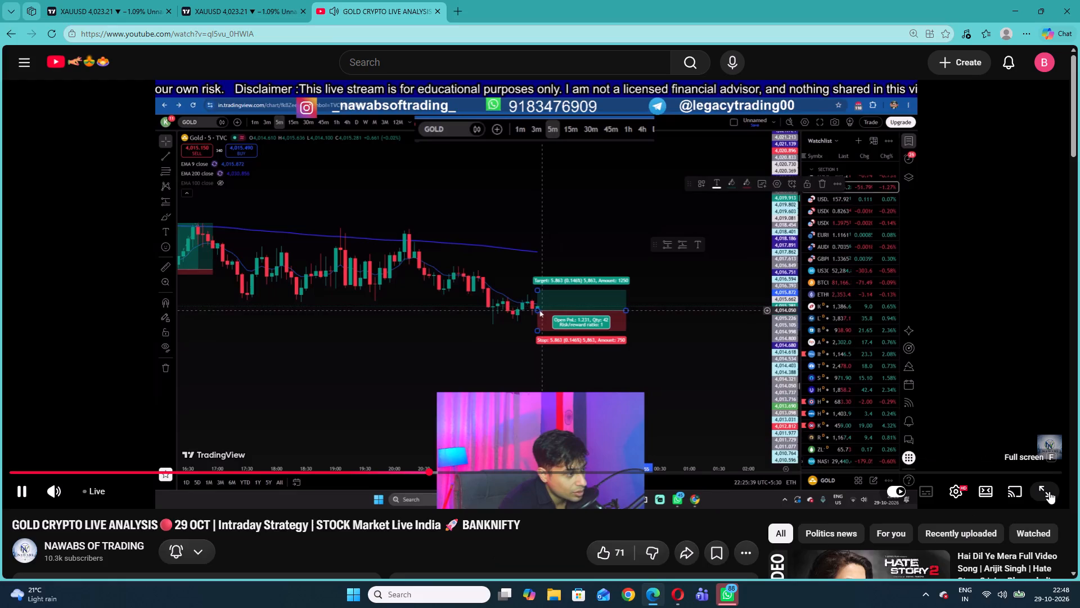
Watch the stream in full screen and skip back a few seconds at a time to replay the 5-minute gold long position setup.
left_click(1049, 491)
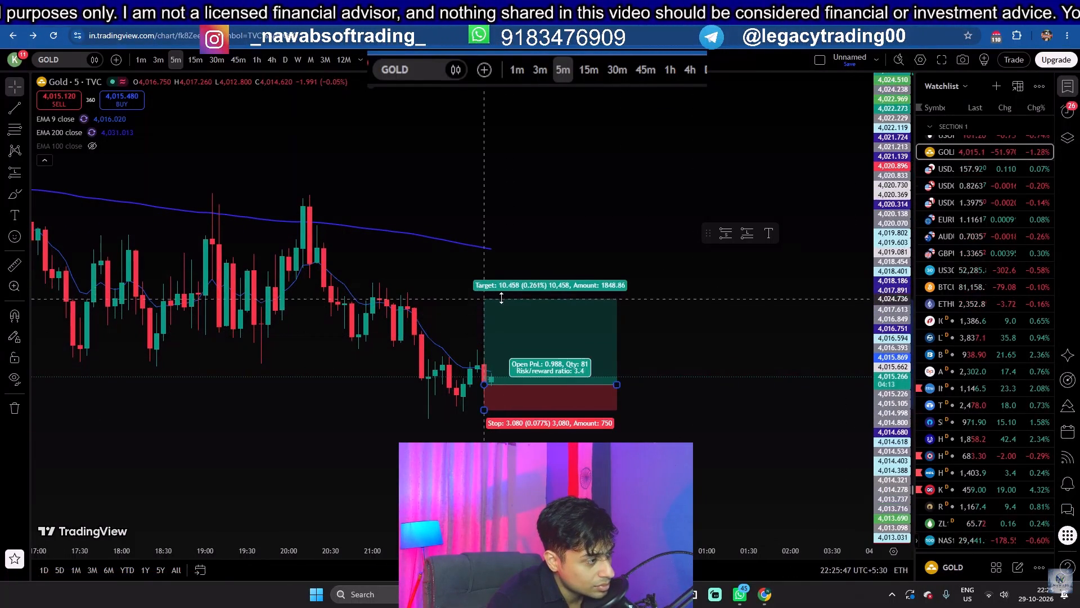
key("Left")
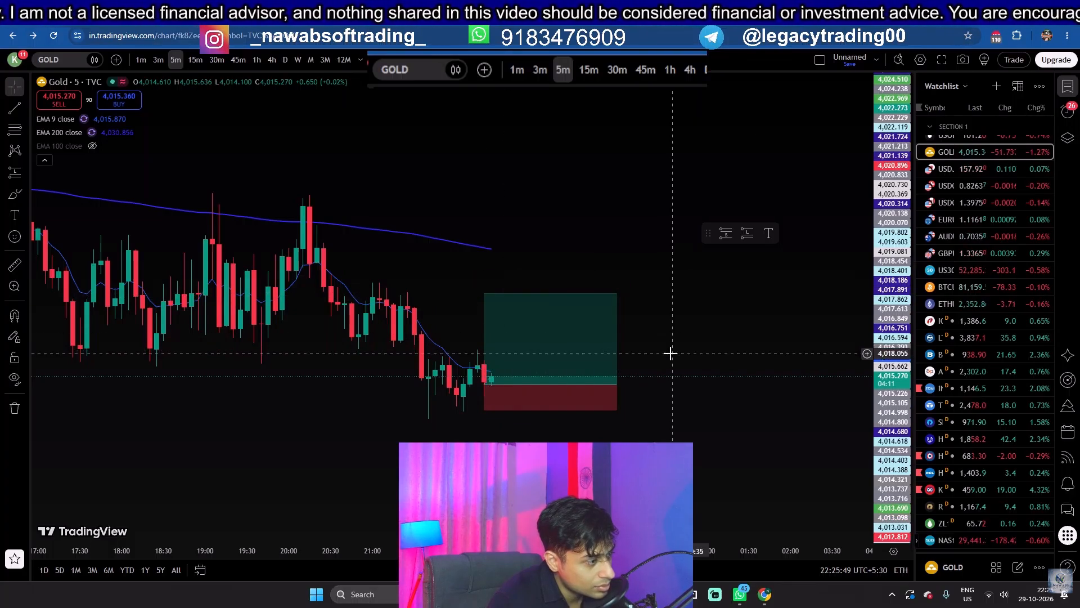
key("Left")
key("Left")
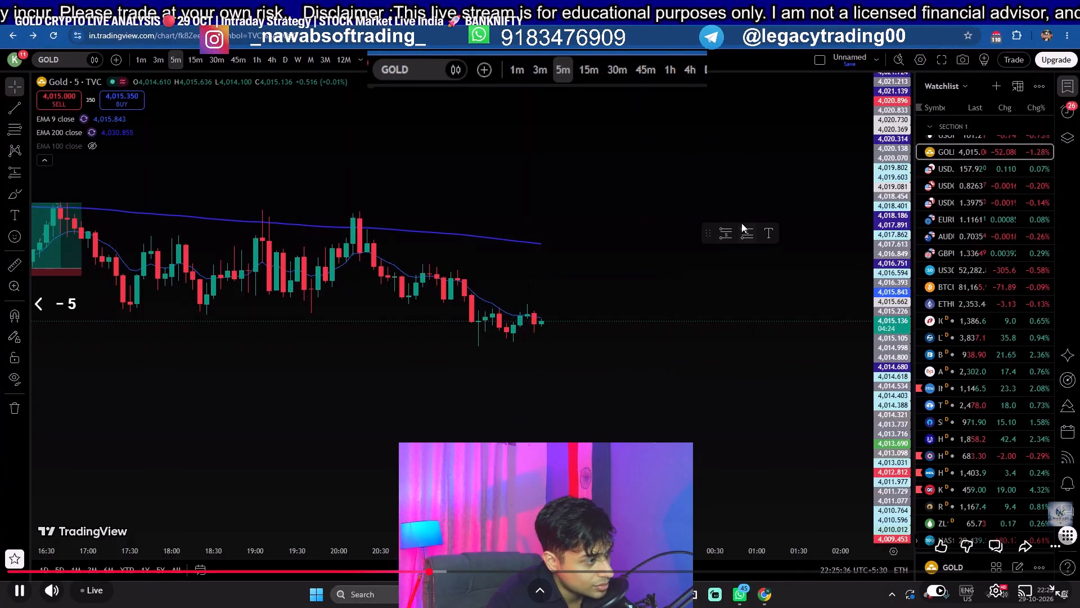
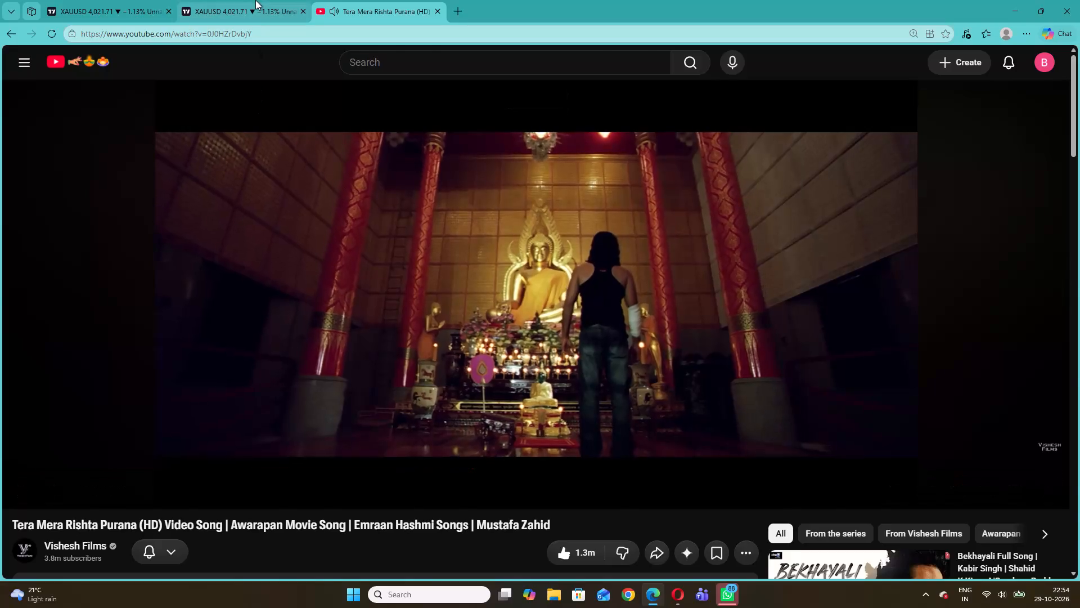
Switch to the second XAUUSD chart and examine price around the marked swing-high zones on the 1-minute and 5-minute timeframes.
left_click(255, 0)
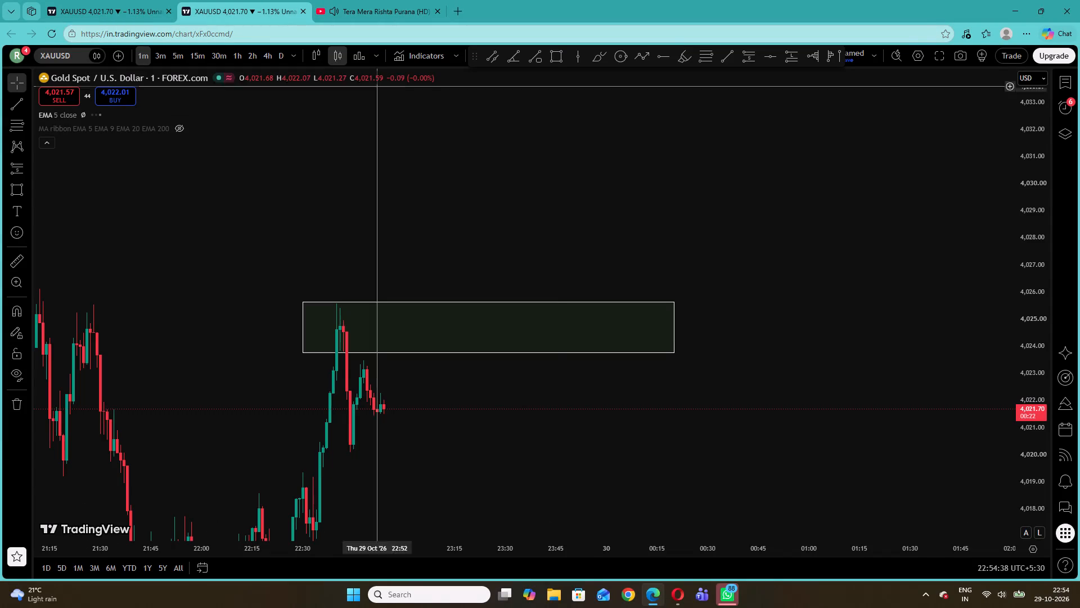
left_click_drag(560, 218, 570, 151)
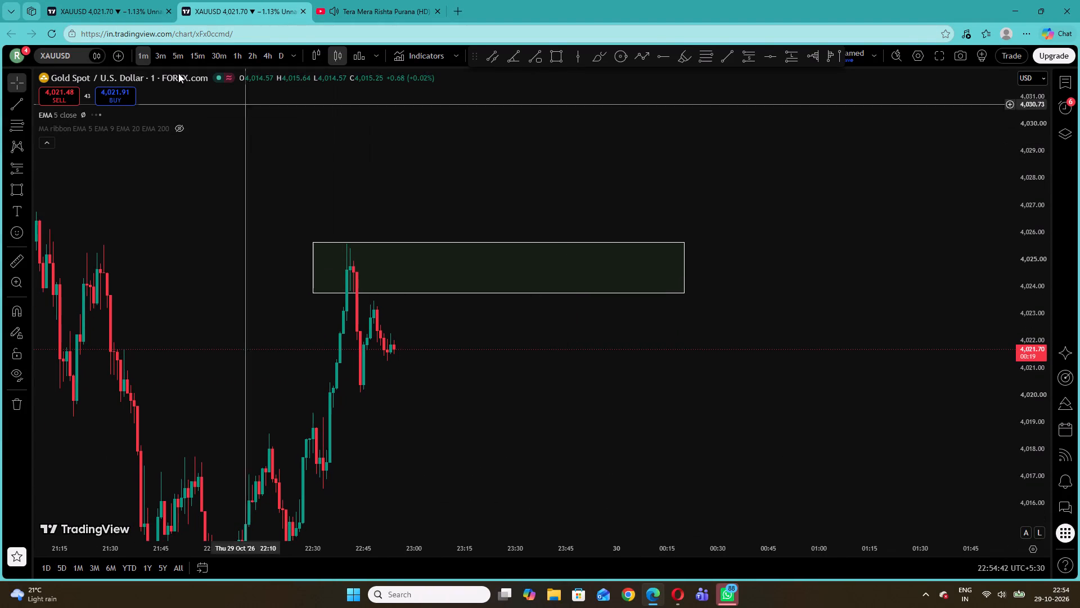
left_click(176, 53)
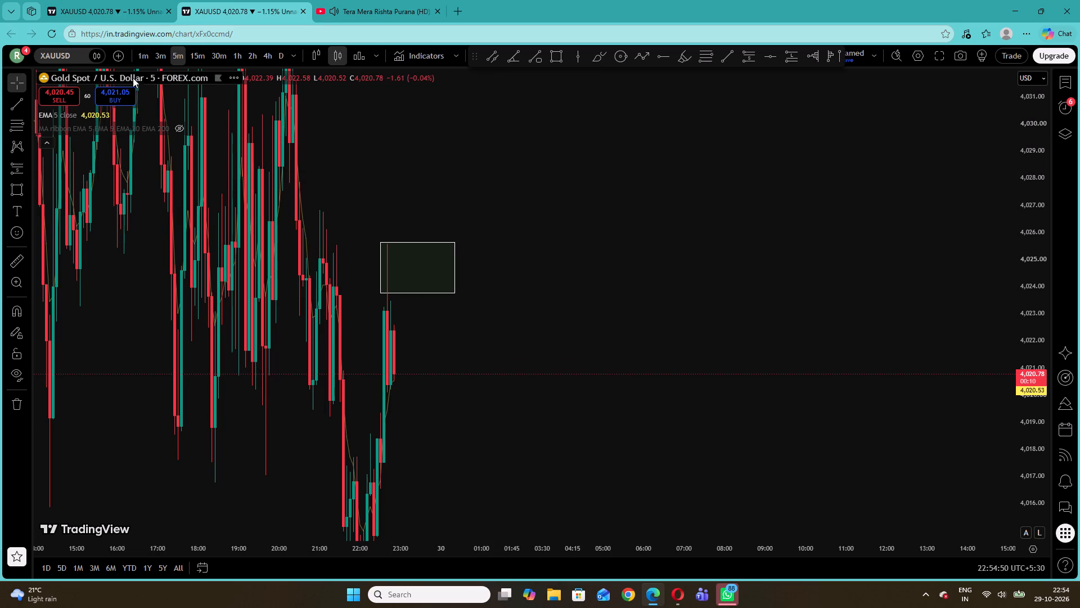
left_click(145, 51)
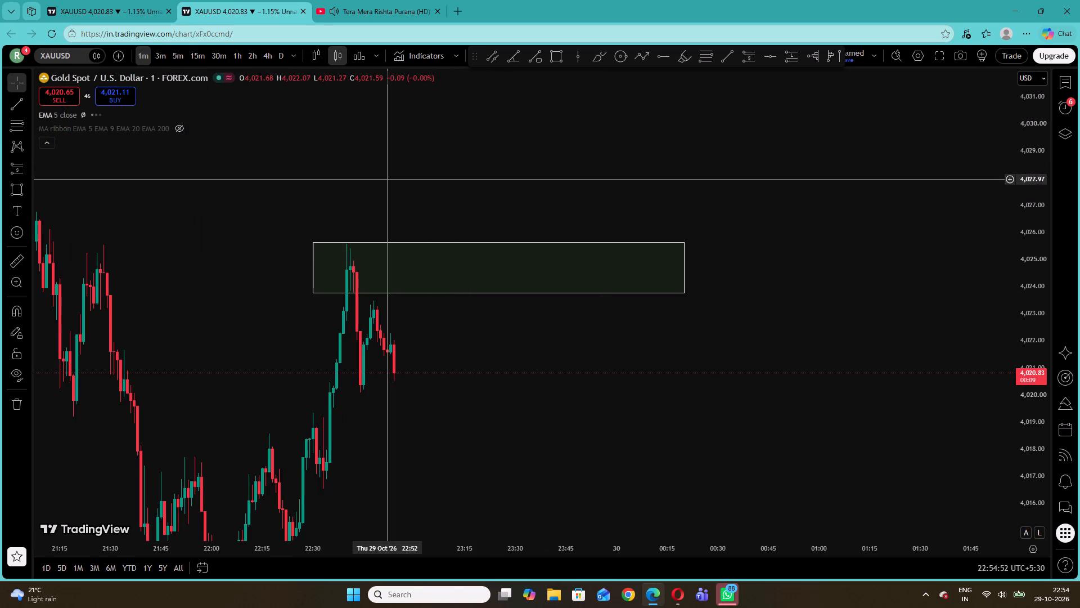
right_click(411, 154)
left_click(458, 169)
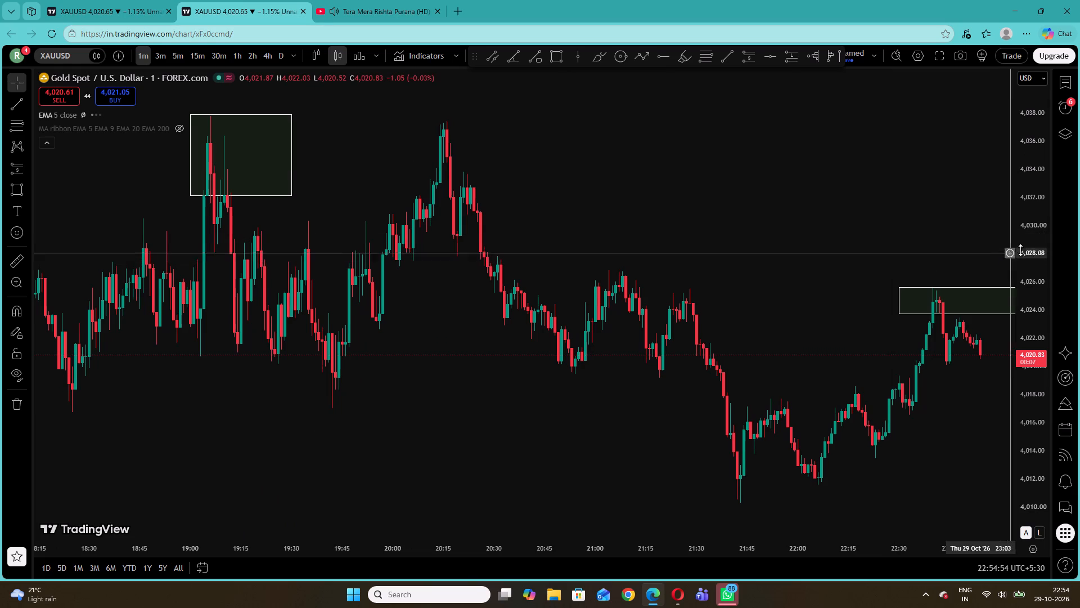
left_click_drag(1036, 243, 1042, 309)
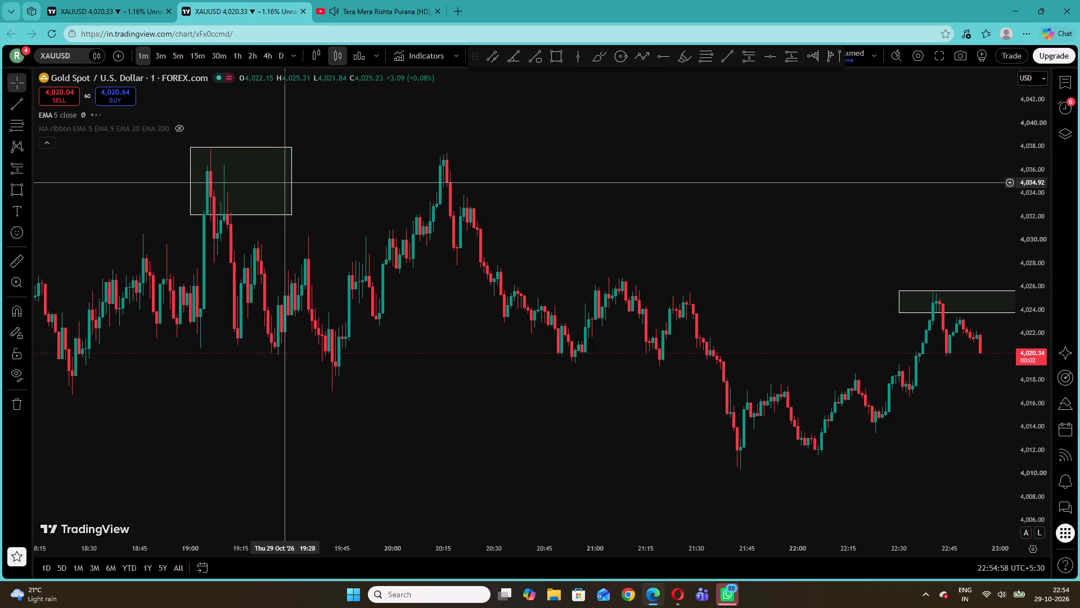
left_click_drag(294, 177, 488, 162)
left_click_drag(488, 162, 214, 176)
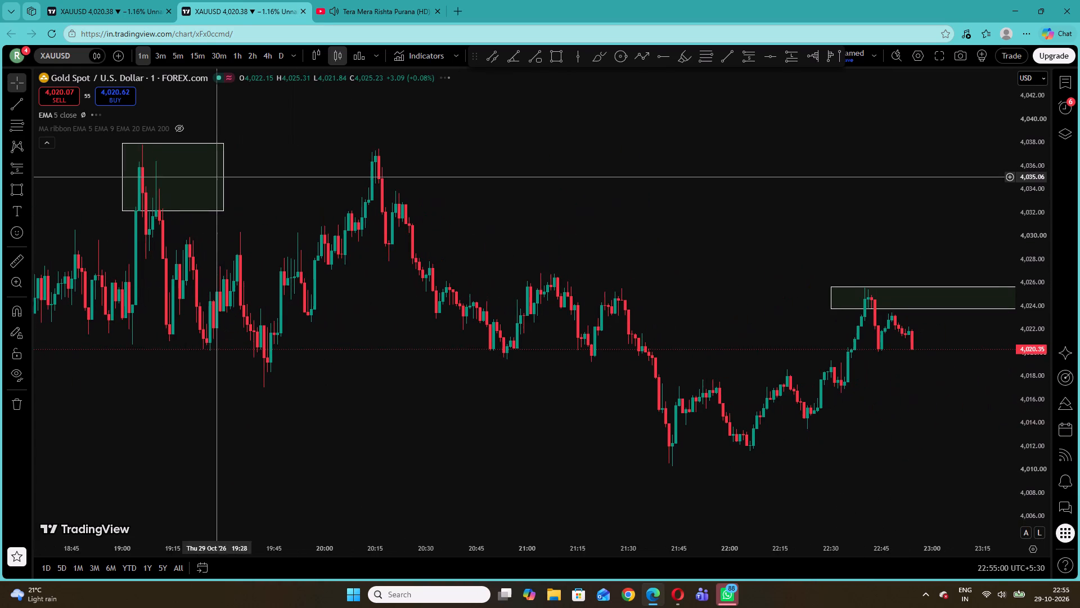
On the 5-minute chart, draw a rectangle zone over the swing-low wicks from about 4,015.13 to 4,010.41, spanning 21:35 to 22:25.
left_click(175, 53)
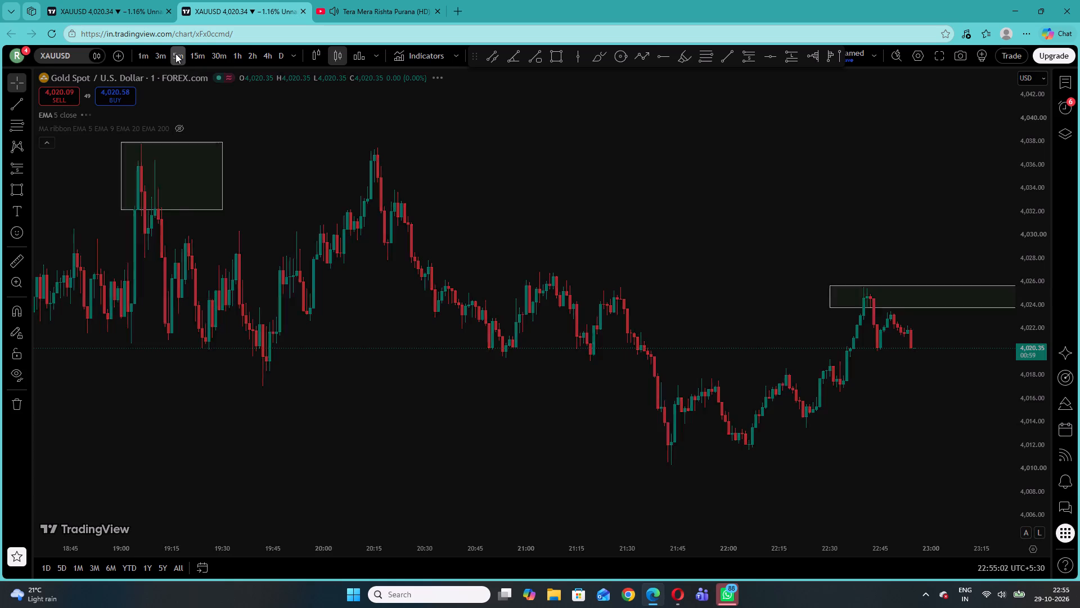
left_click_drag(883, 175, 423, 186)
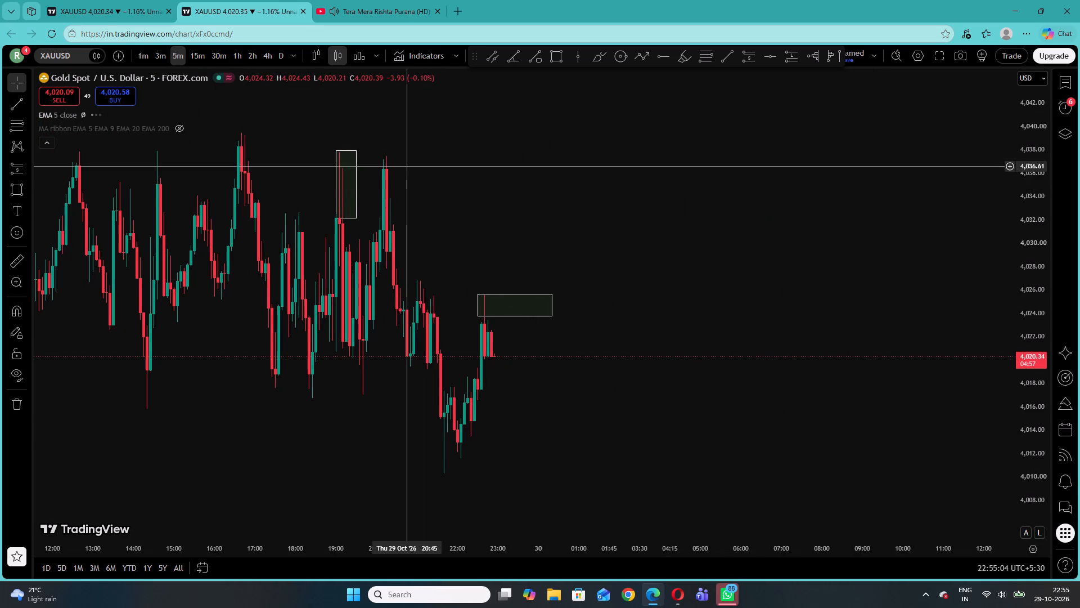
left_click_drag(658, 368, 848, 310)
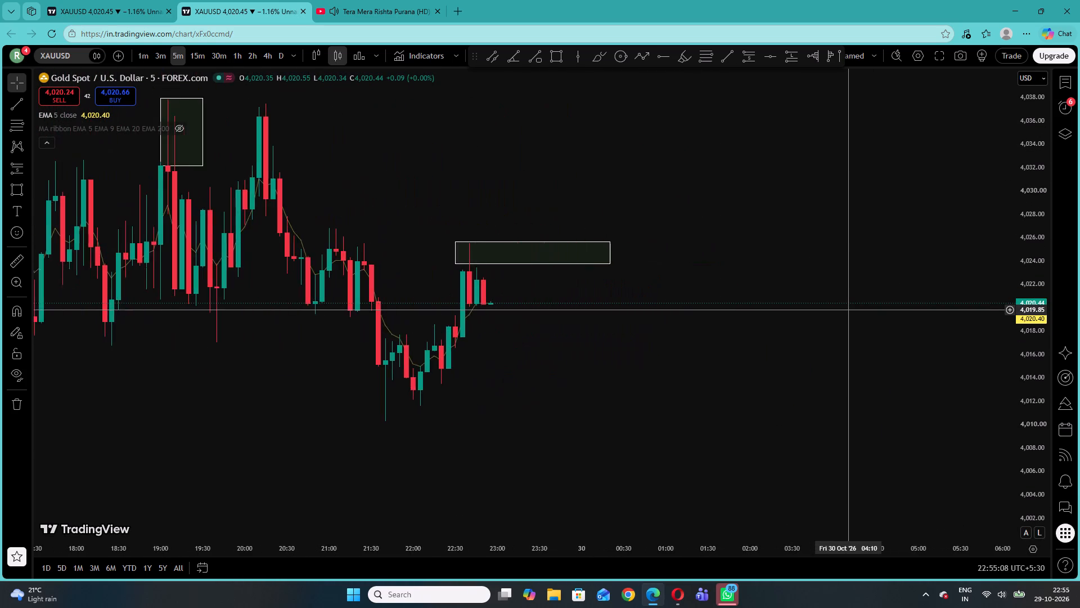
scroll(848, 310, "left", 1)
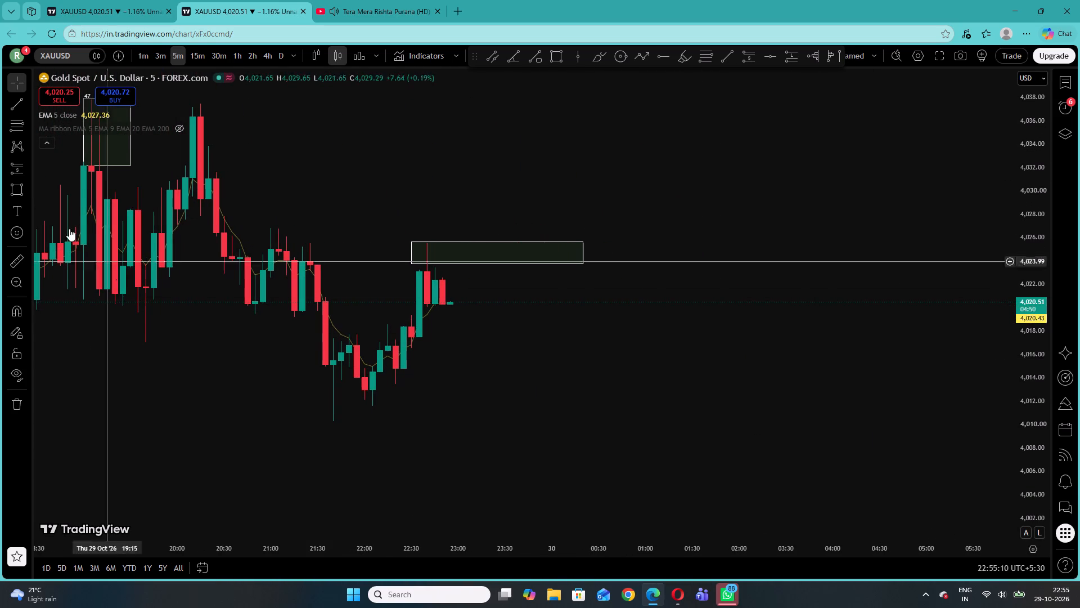
left_click(17, 186)
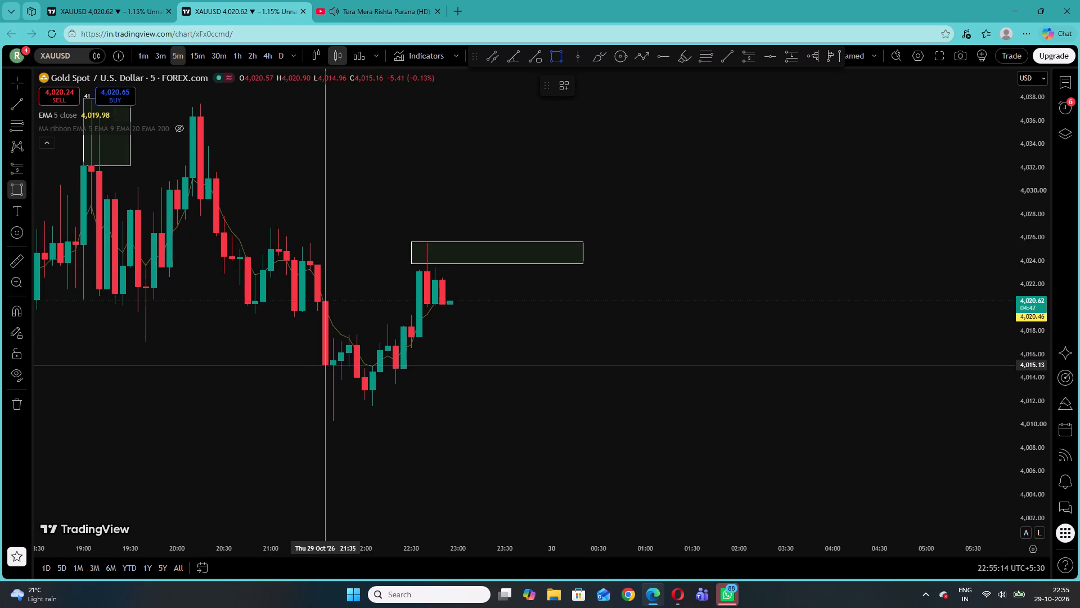
left_click(325, 365)
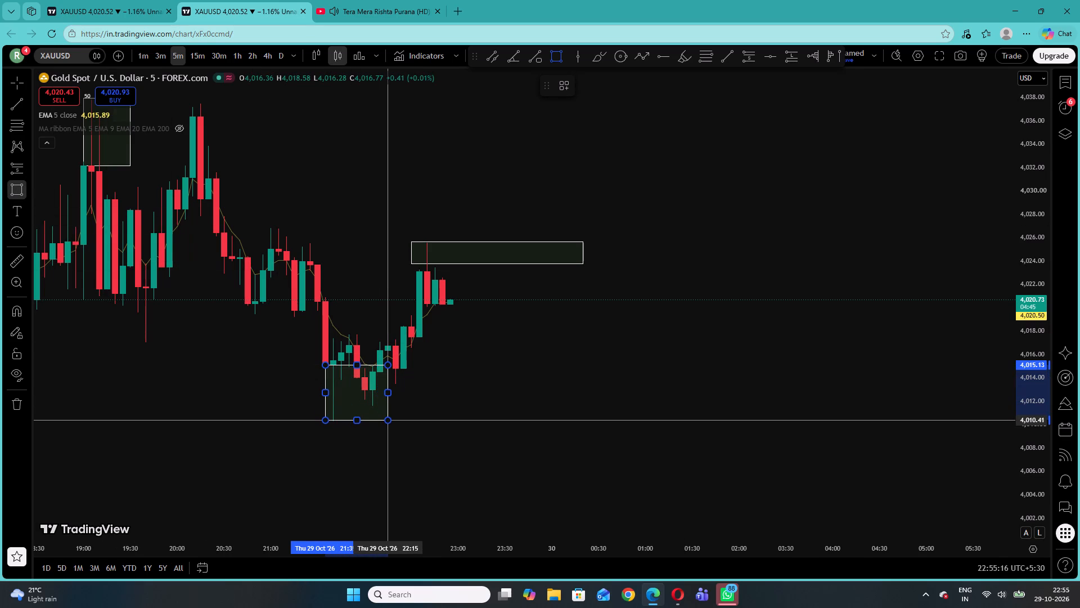
left_click(389, 420)
left_click_drag(388, 394, 402, 396)
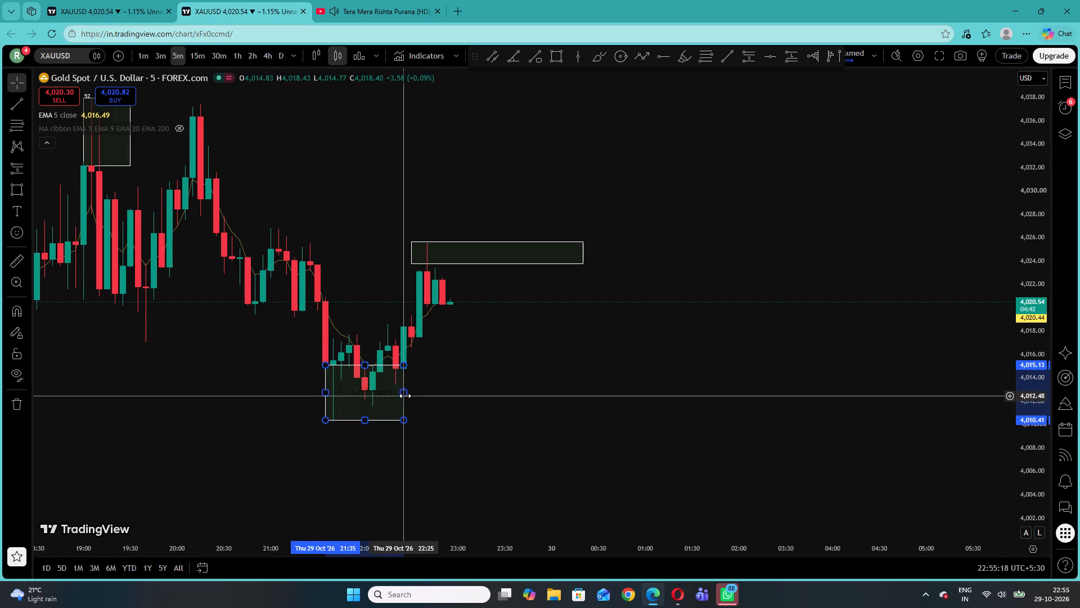
left_click(429, 394)
On the 1-minute chart, place a long position inside the swing-low zone at 22:06 with entry at about 4,013.59.
left_click(144, 62)
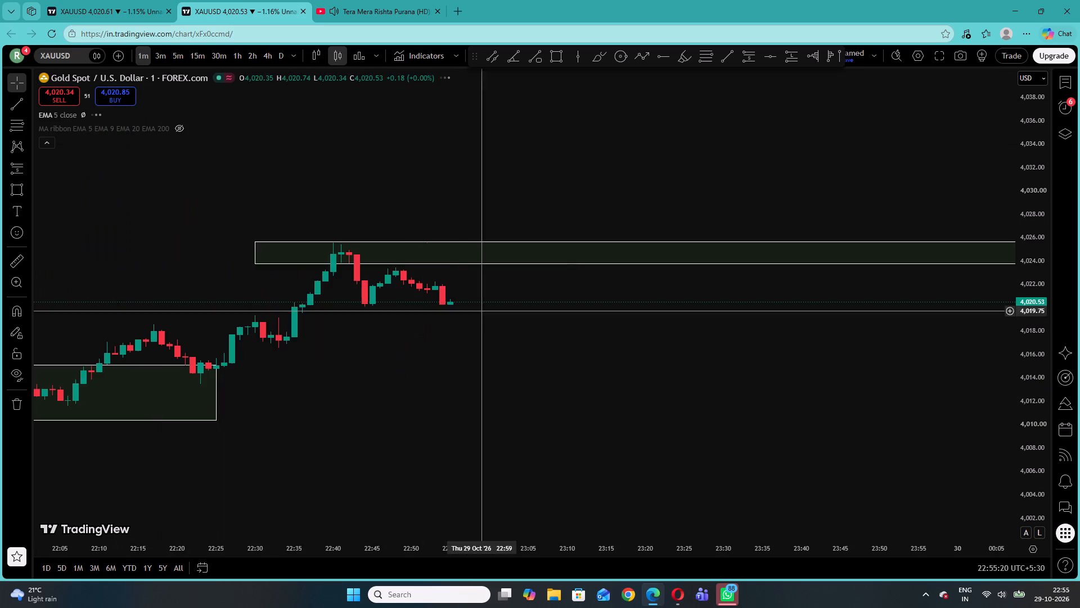
left_click_drag(398, 408, 768, 372)
left_click_drag(1029, 441, 1032, 428)
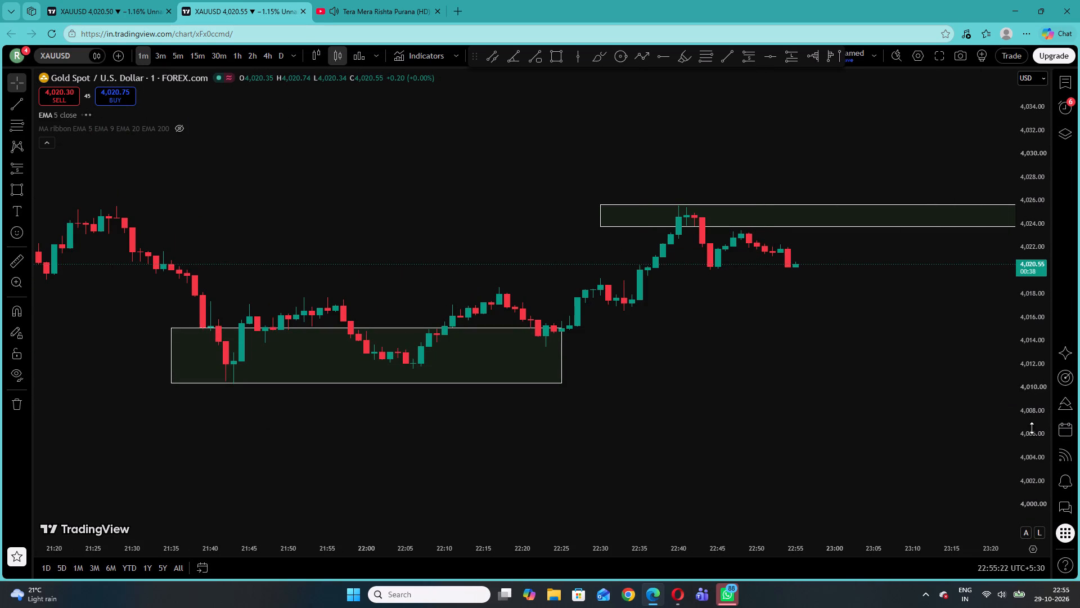
left_click_drag(1032, 428, 991, 181)
left_click_drag(735, 378, 628, 356)
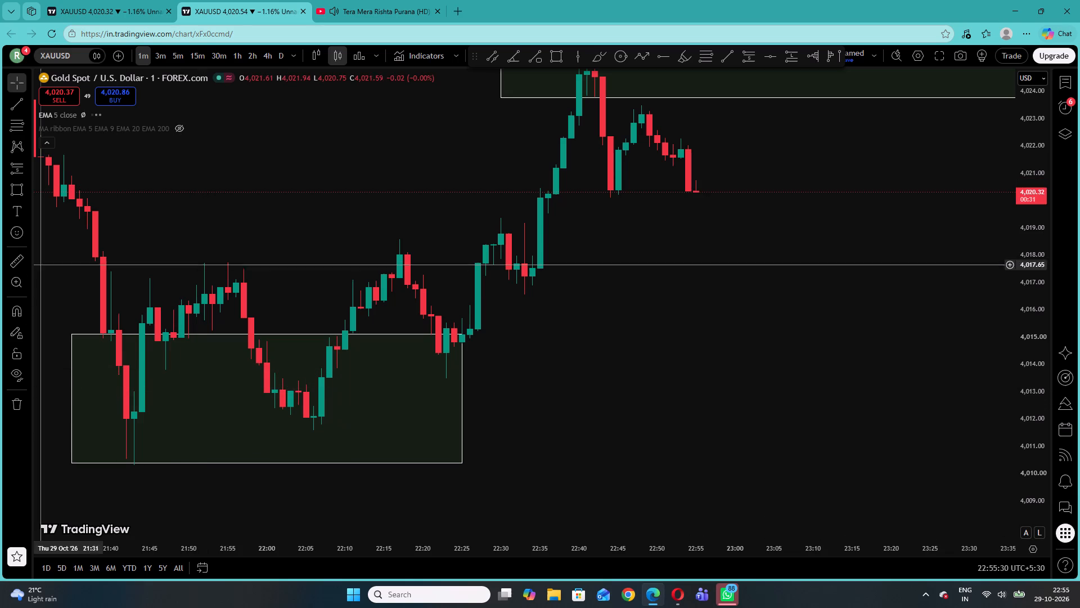
left_click(30, 163)
left_click(53, 190)
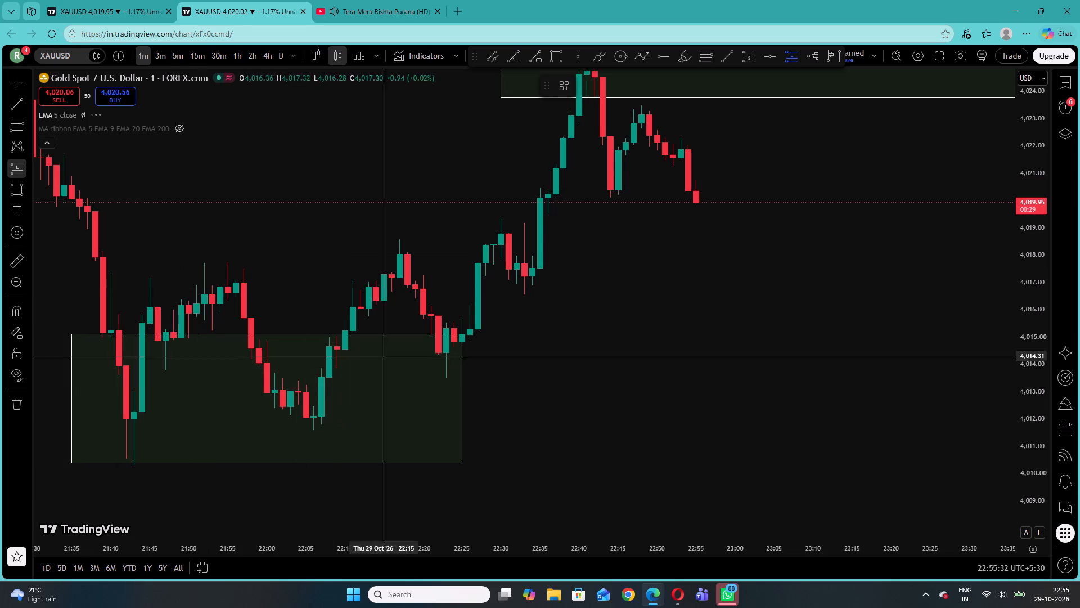
left_click(311, 375)
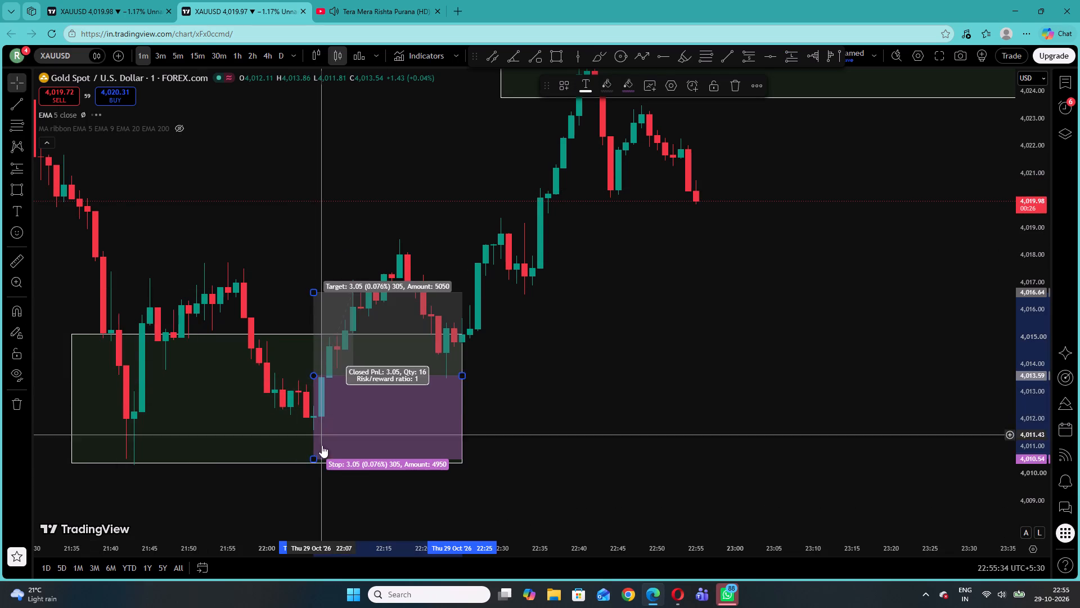
Set the long position's stop to about 4,011.70 and target to about 4,023.11, and extend it to 22:46.
left_click_drag(315, 458, 335, 427)
left_click_drag(314, 293, 311, 167)
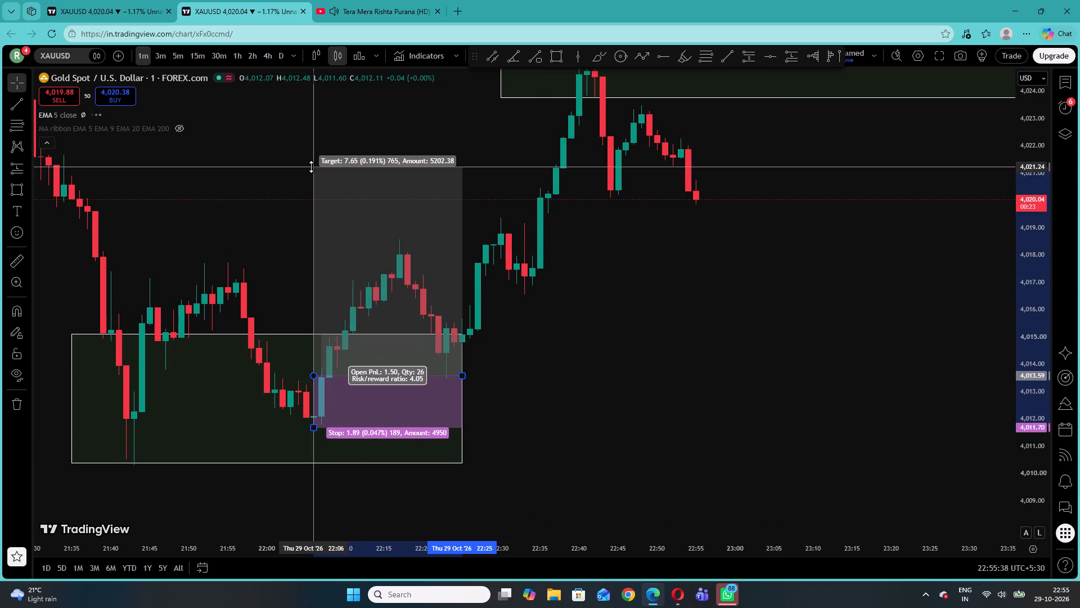
left_click_drag(311, 167, 301, 124)
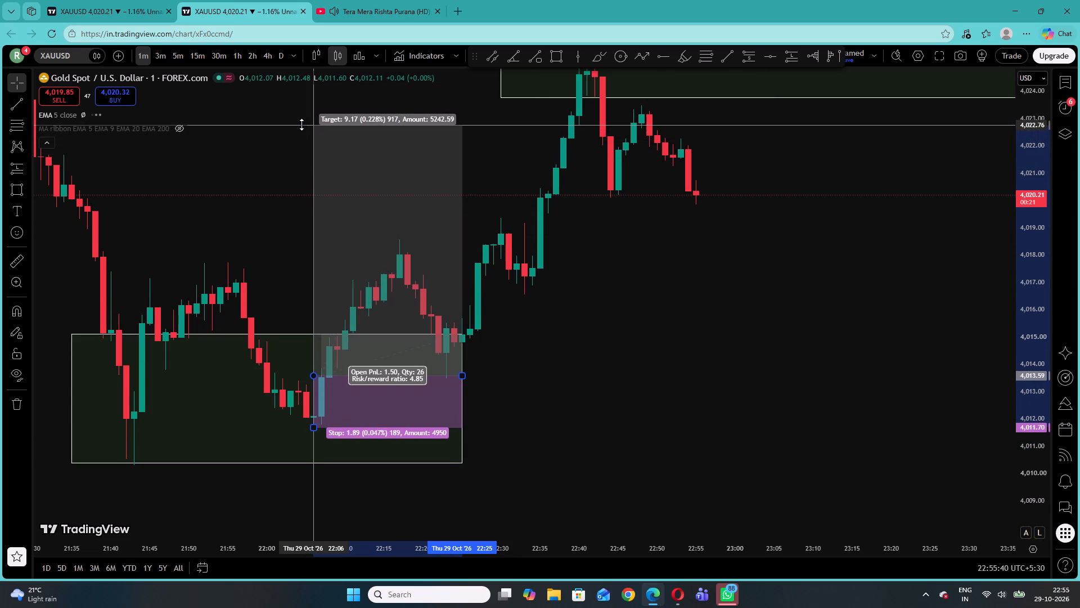
left_click_drag(301, 124, 301, 115)
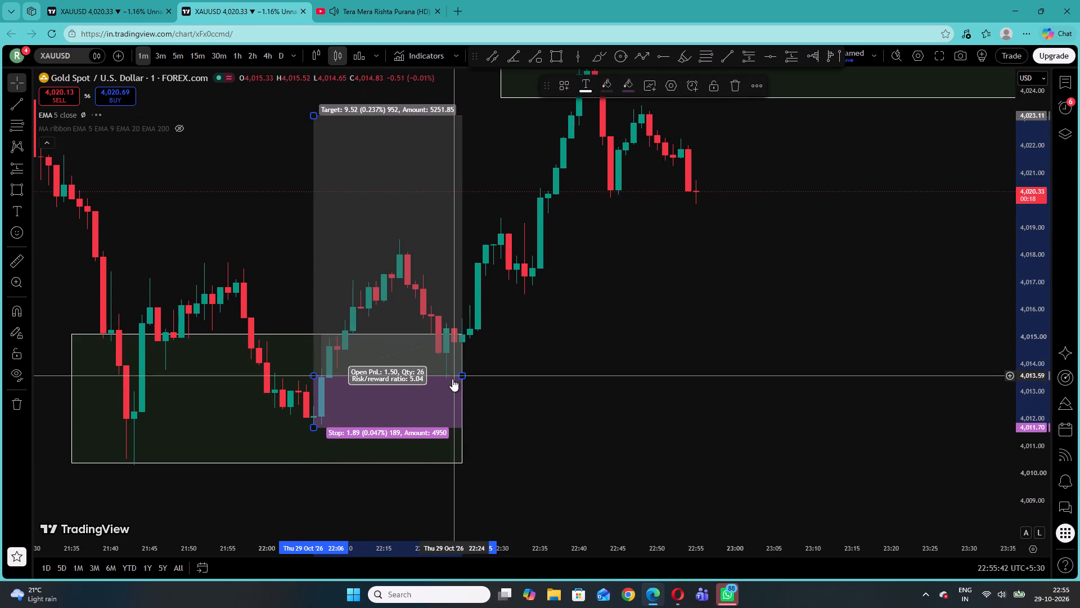
left_click_drag(461, 375, 622, 374)
left_click(702, 323)
Check the setup on the first chart's 5-minute view, then extend the long position to 23:14 on the 1-minute chart.
left_click_drag(709, 290, 601, 323)
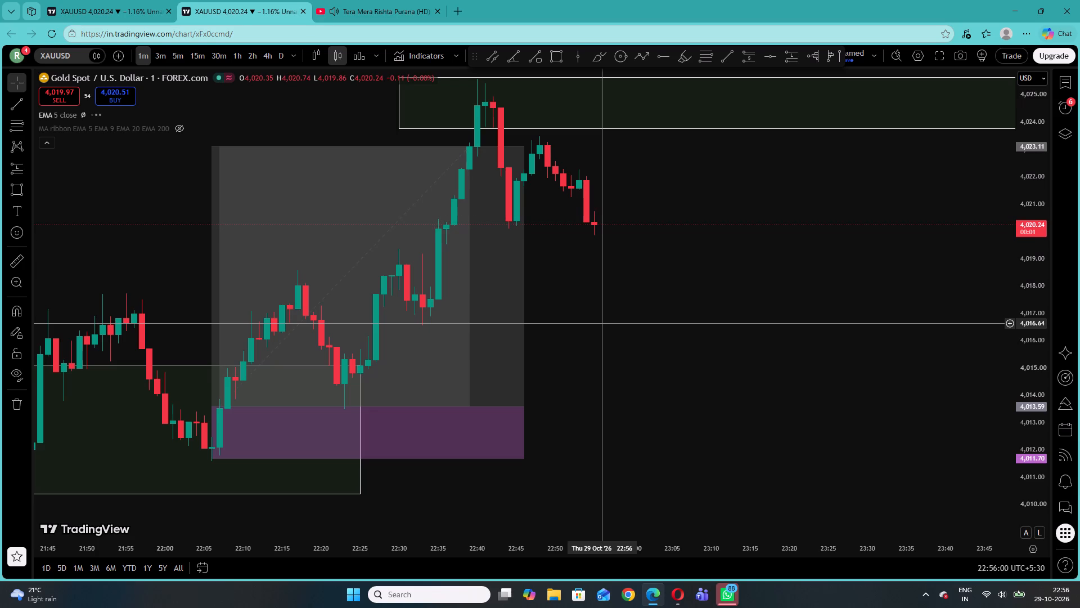
left_click(127, 0)
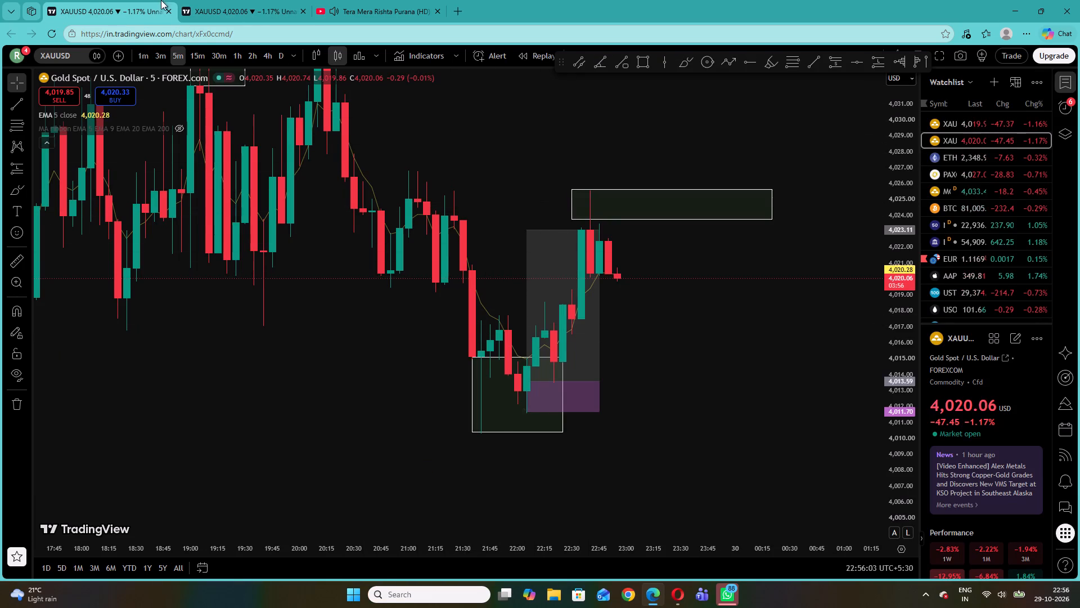
left_click(281, 0)
right_click(629, 312)
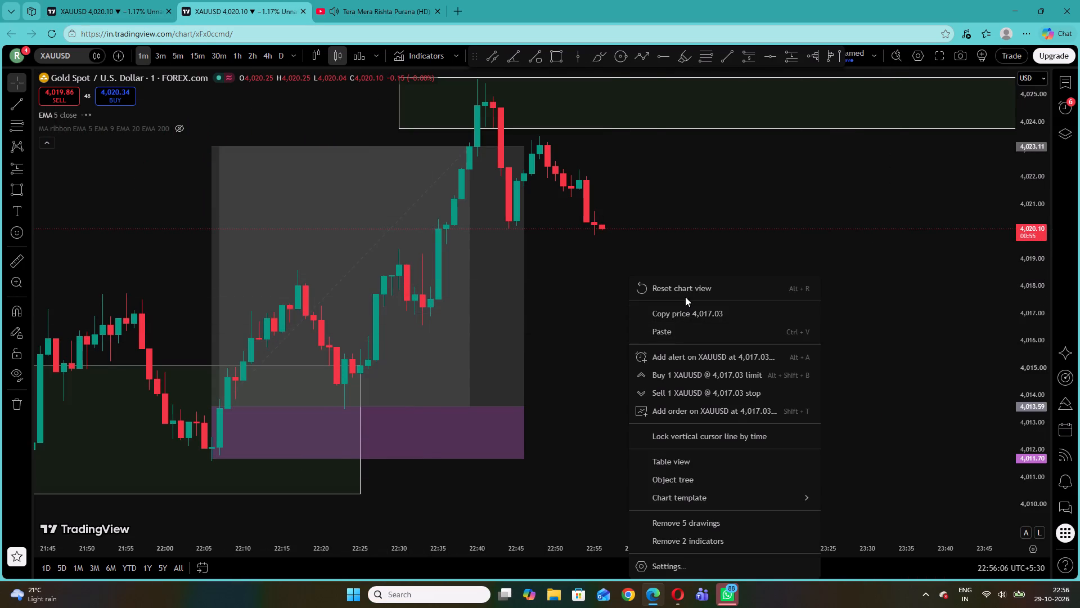
left_click(685, 289)
left_click_drag(1051, 457, 1037, 366)
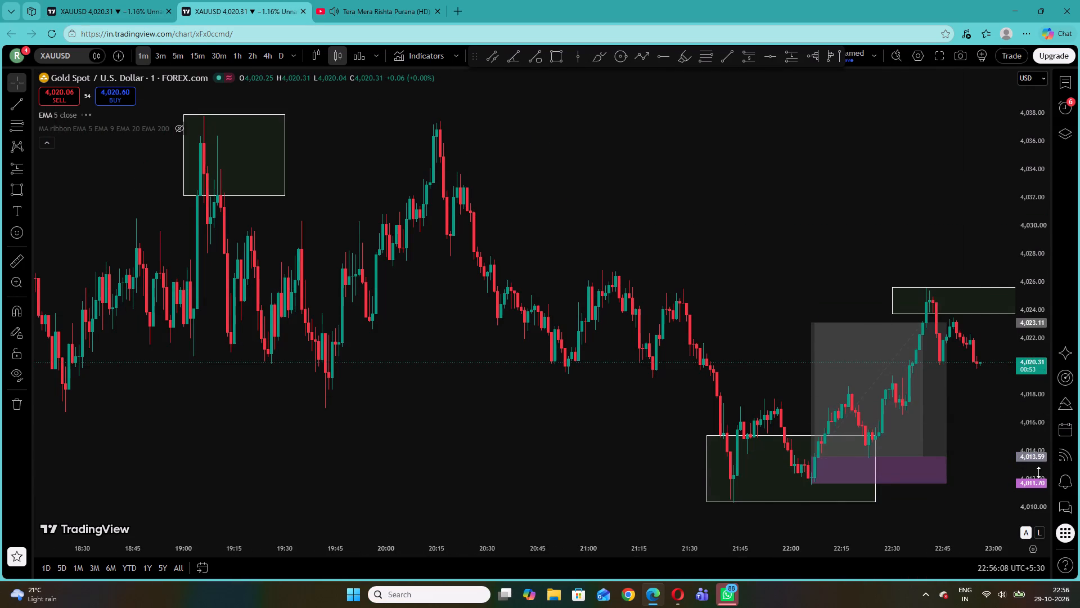
left_click_drag(1044, 472, 1030, 367)
left_click_drag(744, 280, 560, 164)
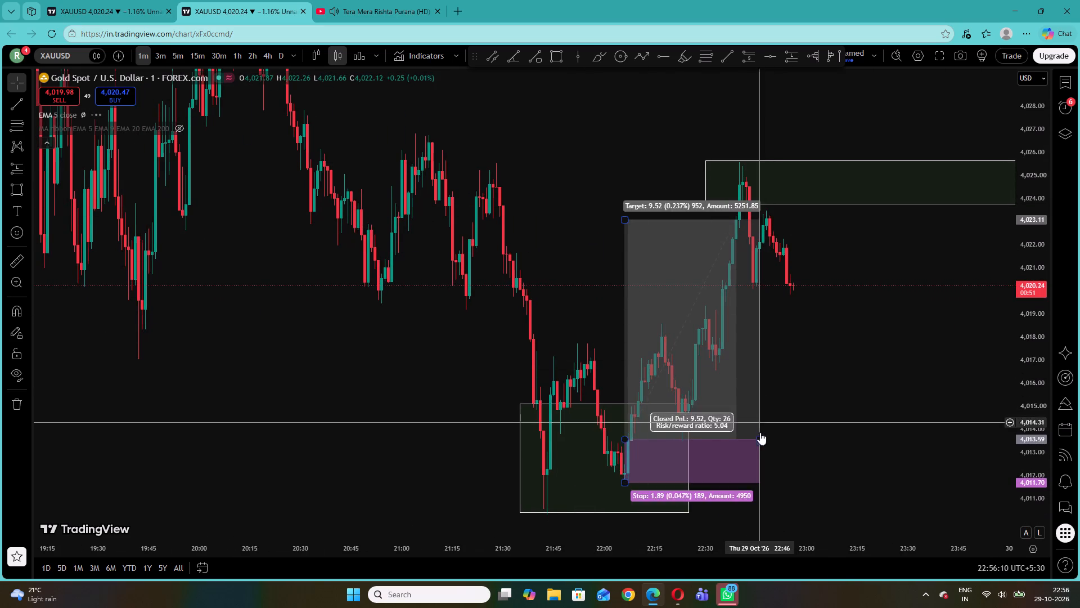
left_click_drag(763, 439, 854, 436)
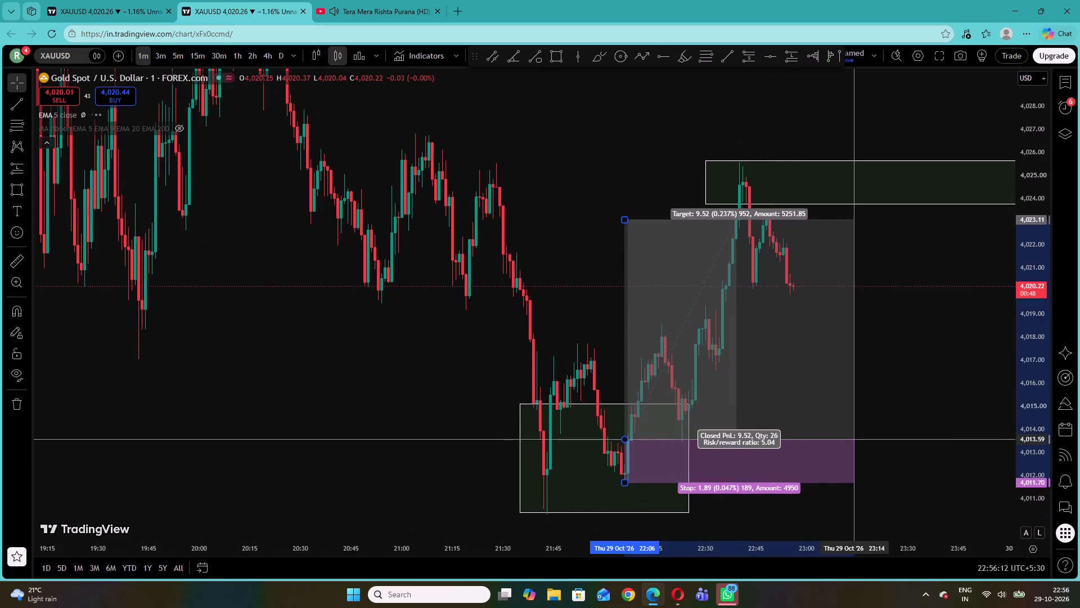
left_click(898, 384)
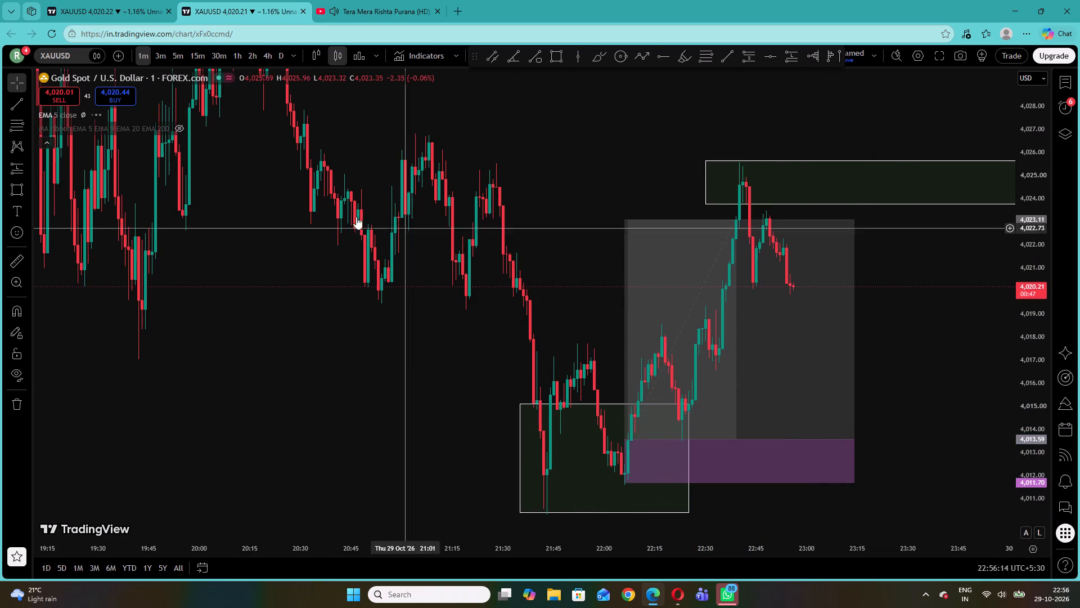
Compare the zones and long position on the 5-minute timeframe, then return to the 1-minute chart to review the whole setup.
left_click(174, 52)
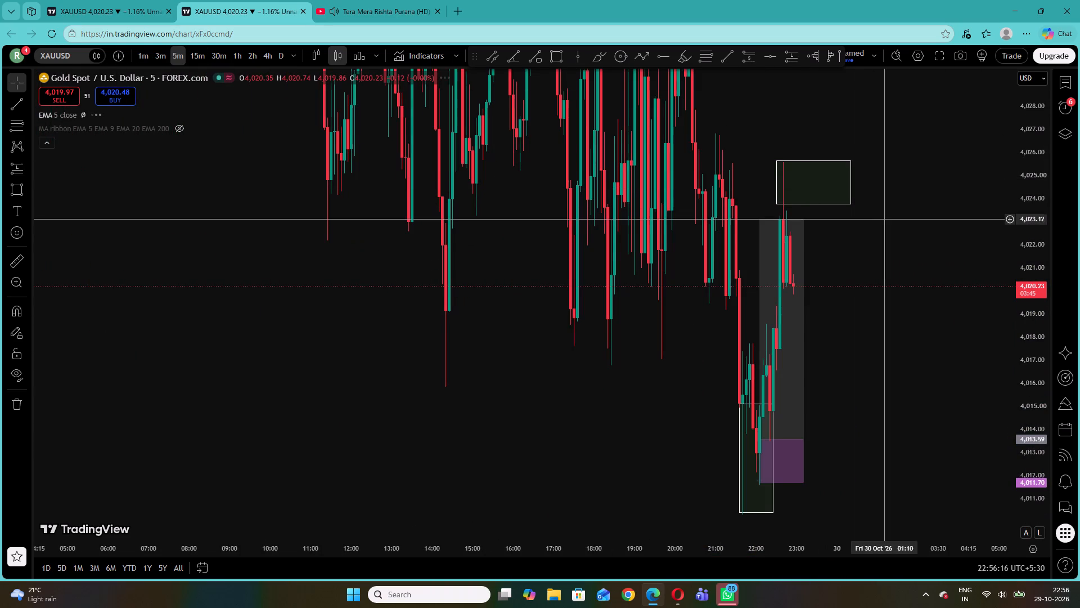
left_click(141, 57)
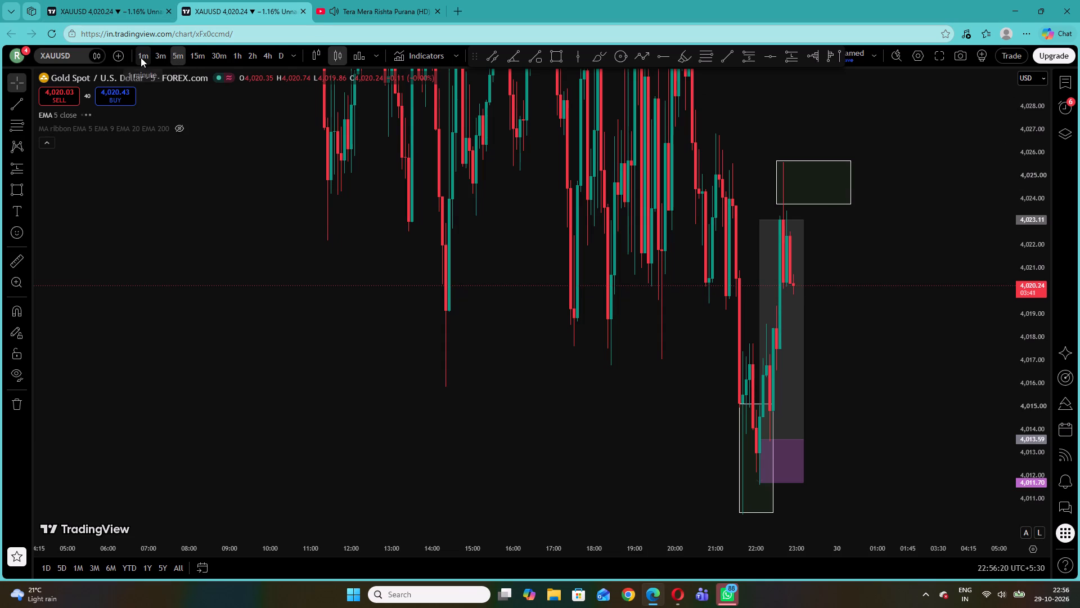
left_click_drag(1038, 281, 1027, 313)
left_click_drag(964, 299, 735, 322)
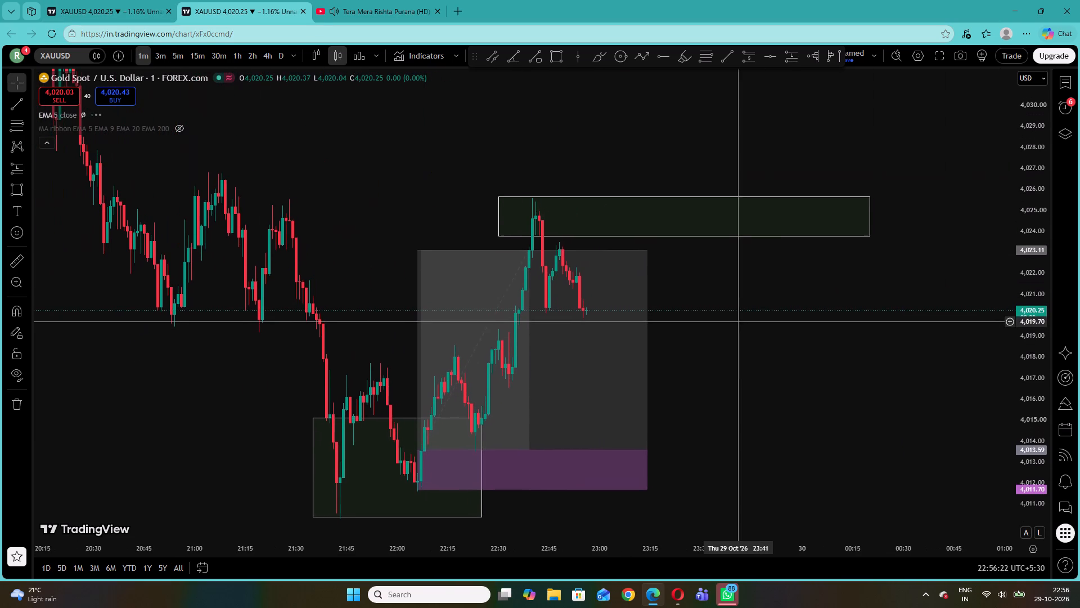
left_click_drag(735, 322, 734, 323)
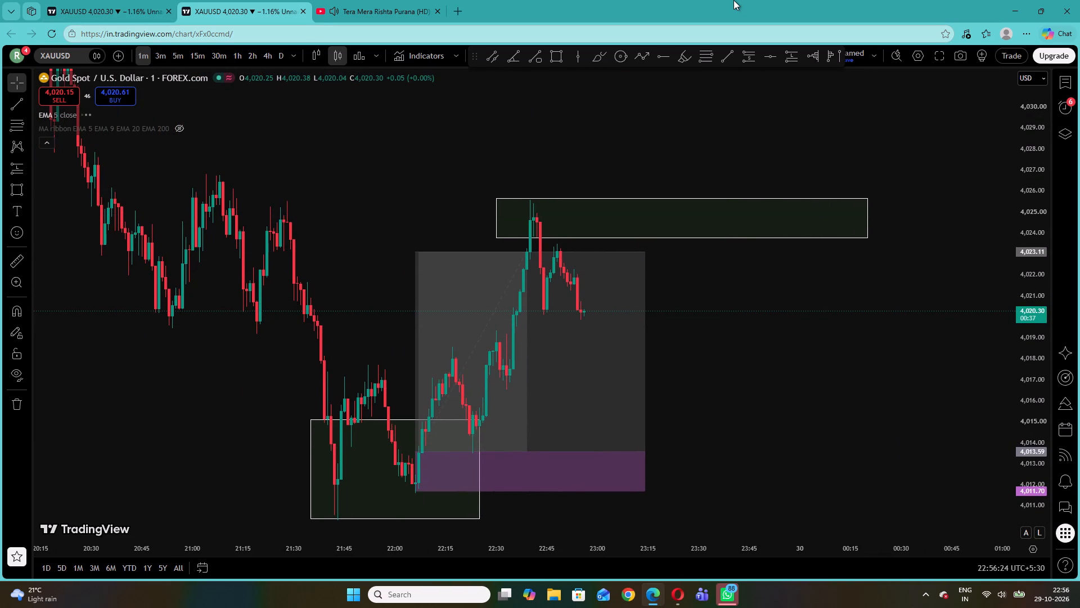
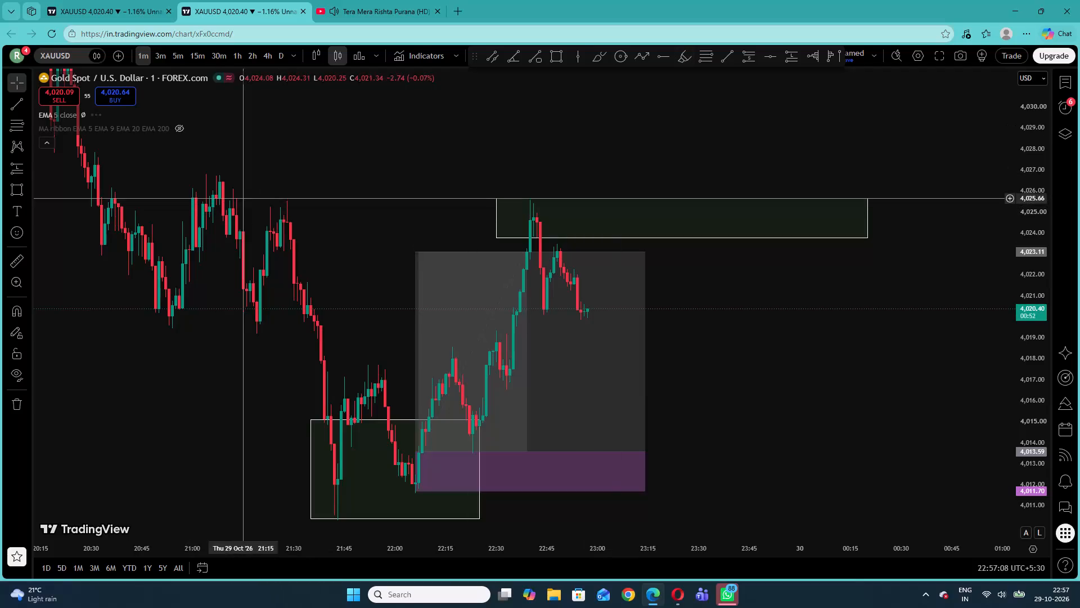
On the 5-minute chart, draw a rectangle over the 07:00–07:35 pullback low, from about 4,055.7 down to about 4,052.3.
left_click(140, 5)
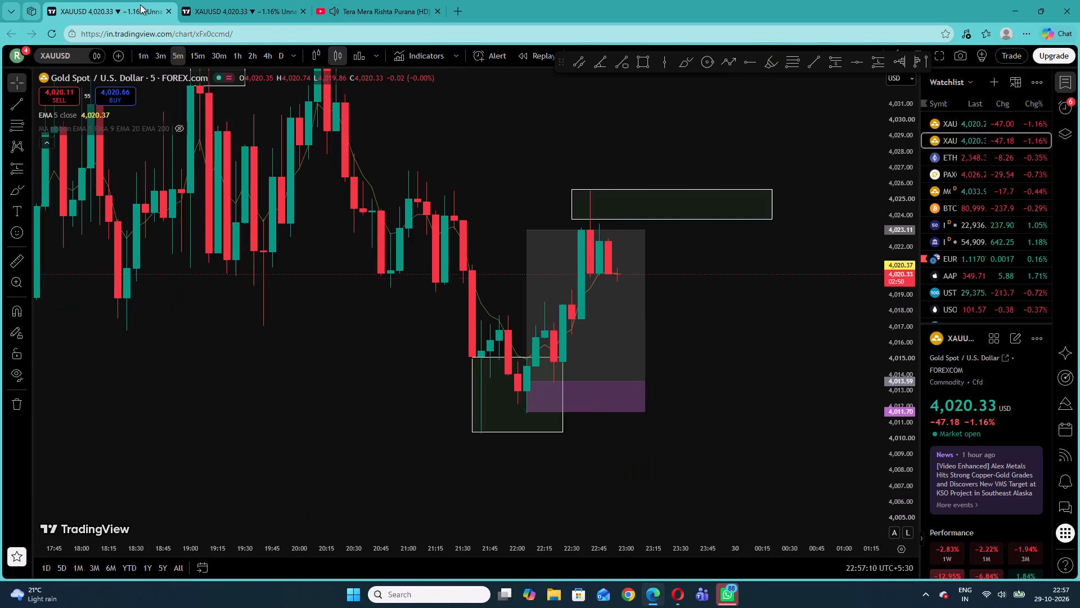
left_click_drag(902, 270, 879, 362)
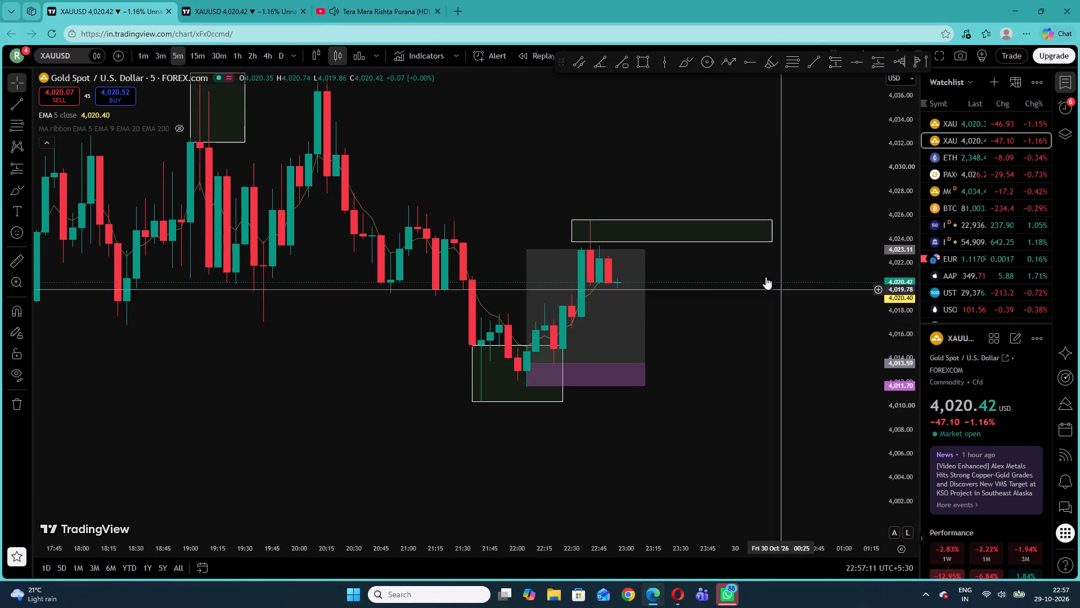
right_click(613, 117)
left_click(658, 124)
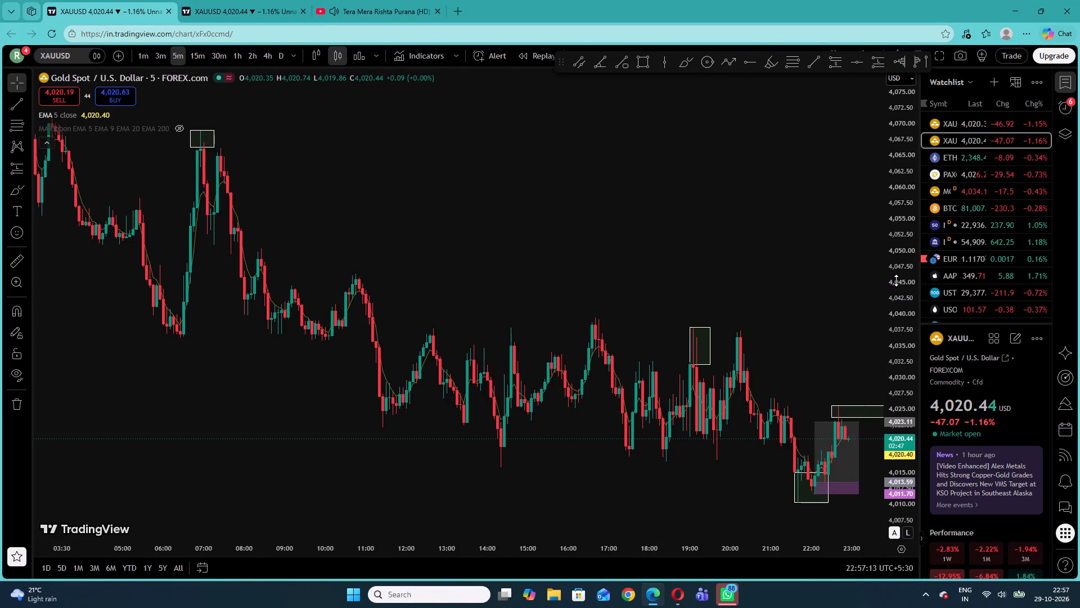
left_click_drag(896, 280, 895, 303)
left_click_drag(340, 208, 518, 315)
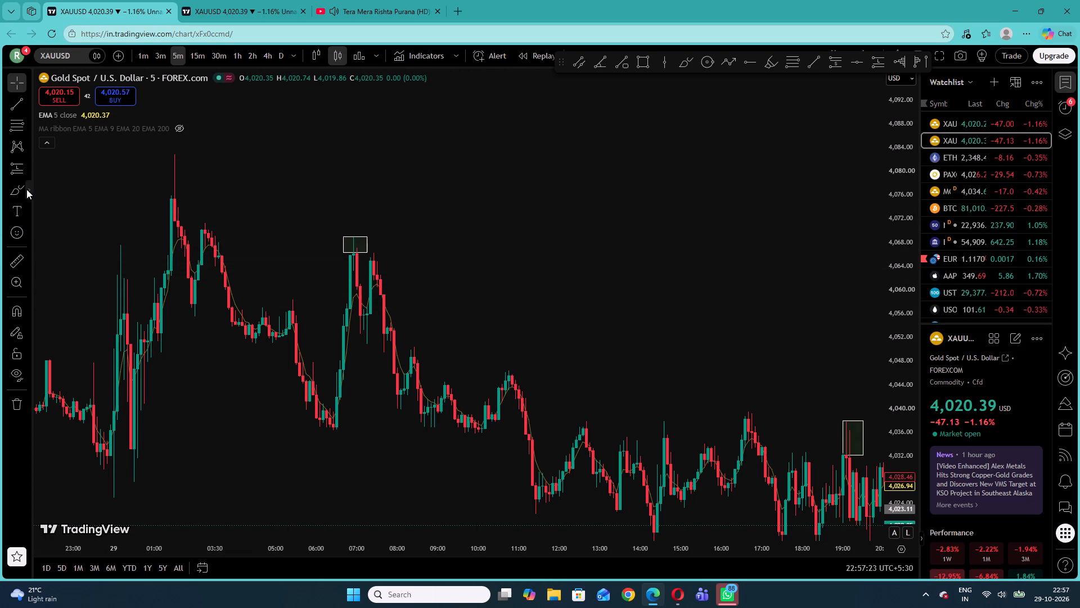
left_click(641, 64)
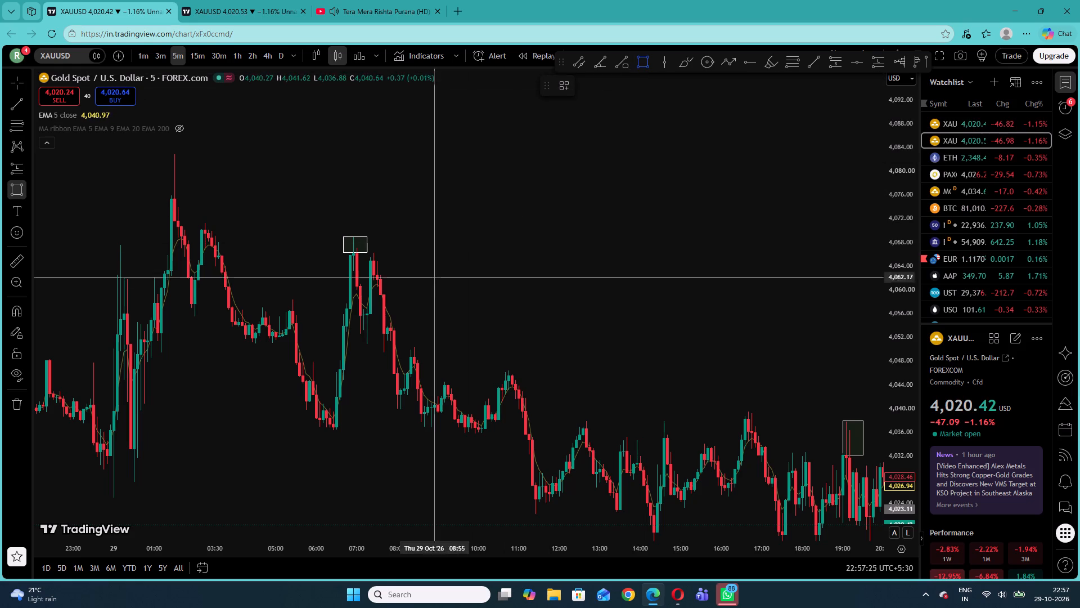
left_click(353, 315)
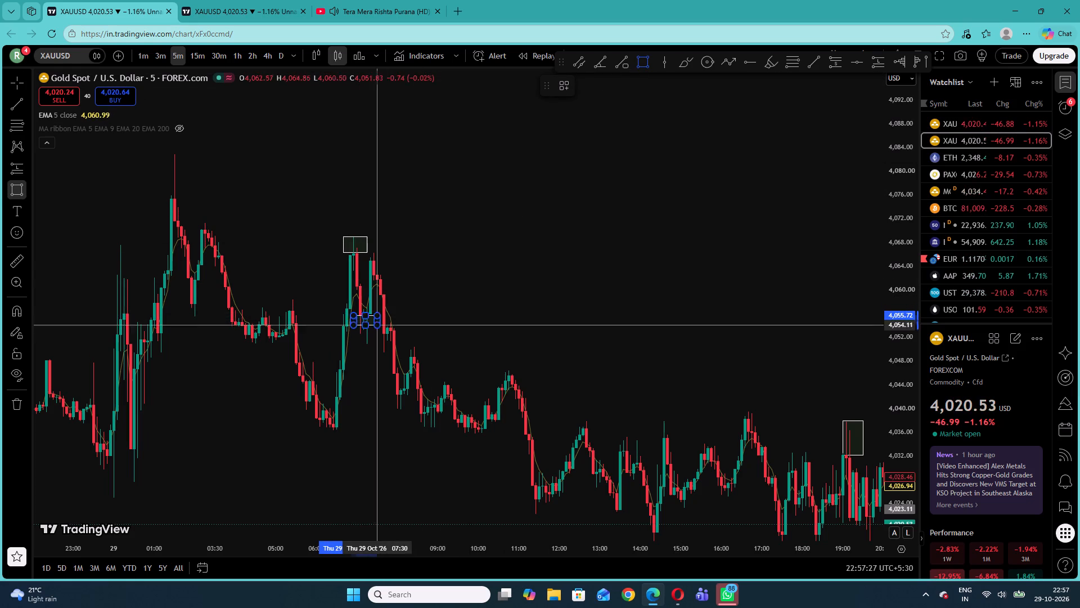
left_click(381, 334)
left_click(548, 301)
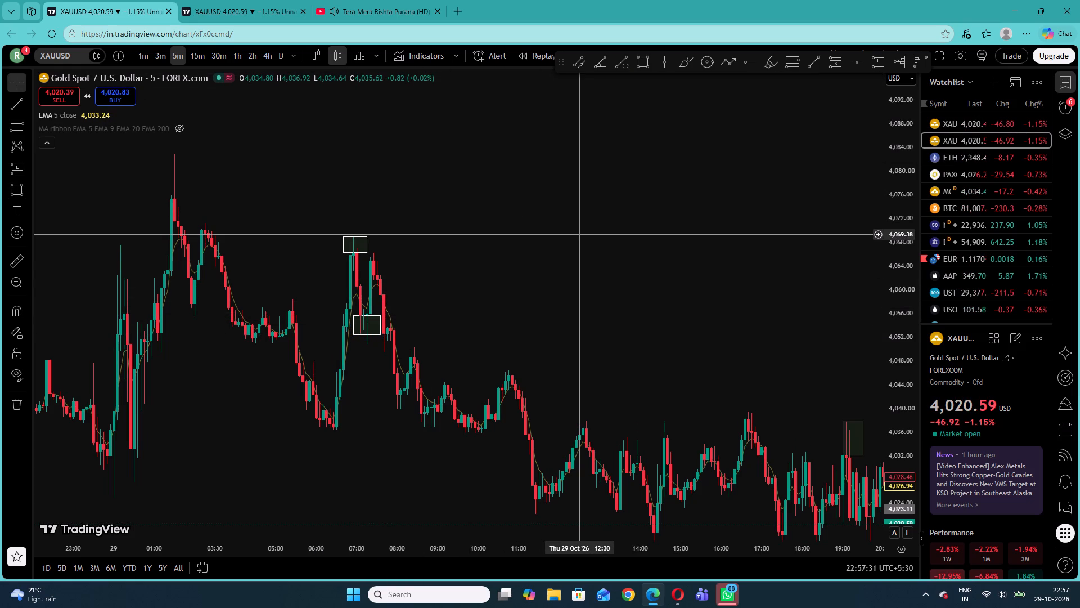
Draw a rectangle over the decline starting at 05:30, from about 4,048.1 down to about 4,045.3.
left_click_drag(15, 188, 20, 196)
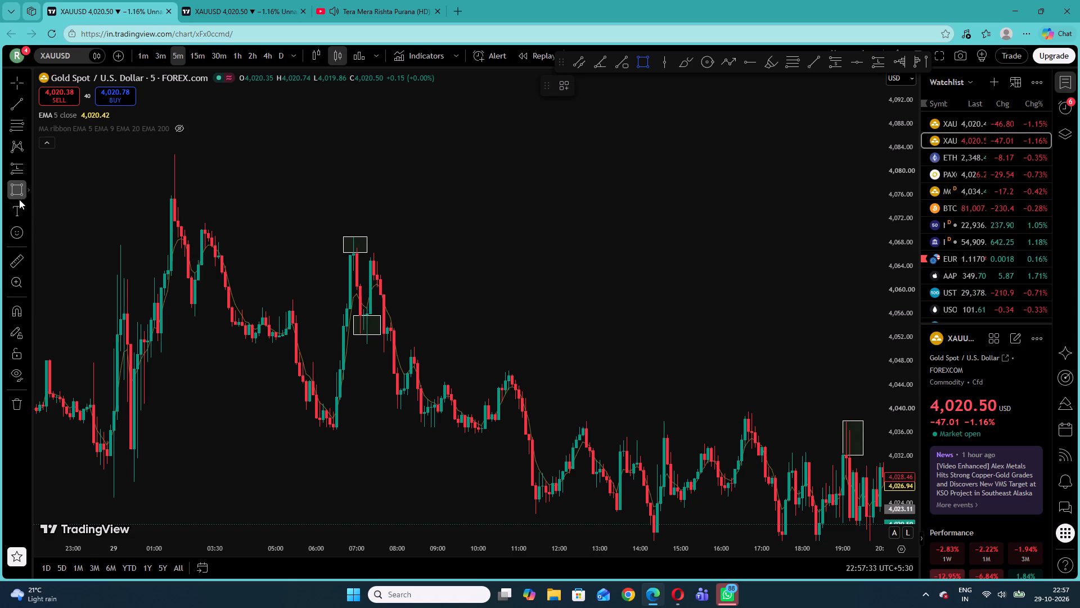
left_click(8, 182)
left_click(75, 347)
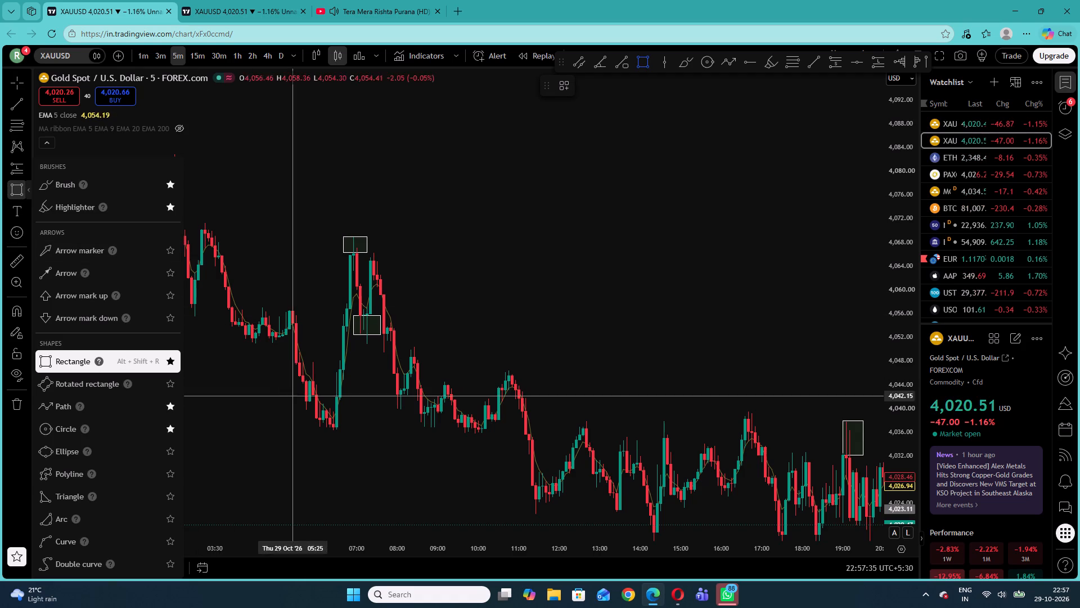
left_click(51, 354)
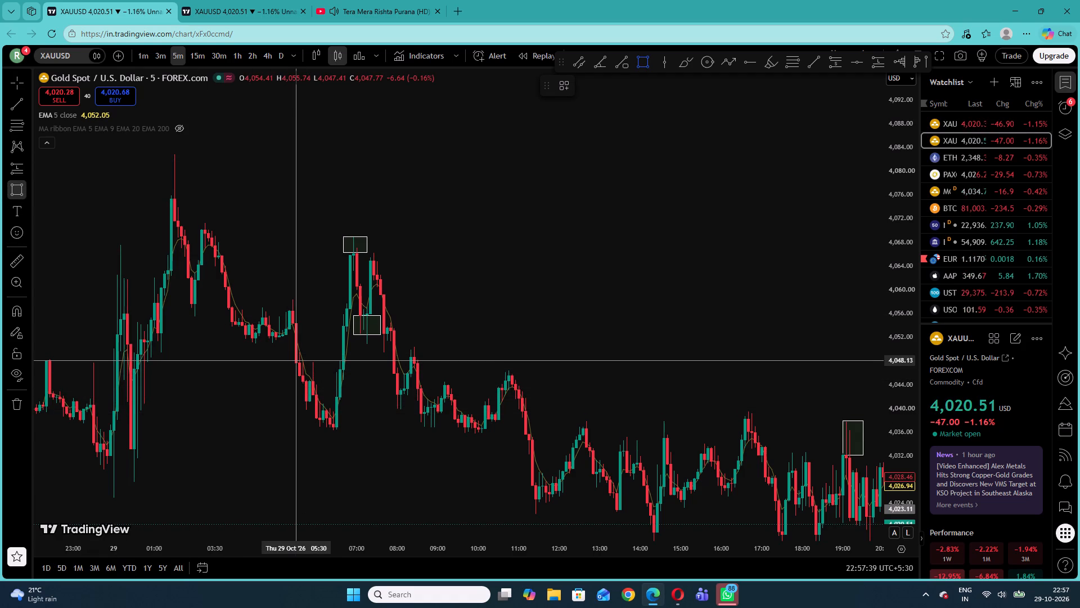
left_click(297, 360)
left_click(327, 377)
left_click(324, 330)
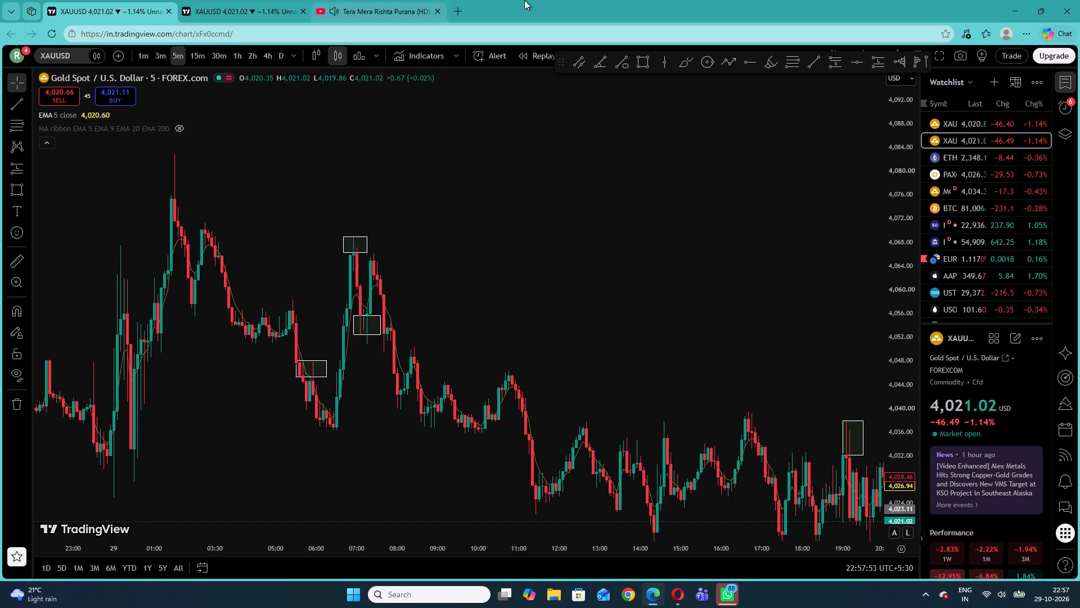
Switch the YouTube music to "Teri Yaad Yaad Yaad" and return to the 1-minute XAUUSD chart.
left_click_drag(364, 0, 380, 0)
left_click(492, 220)
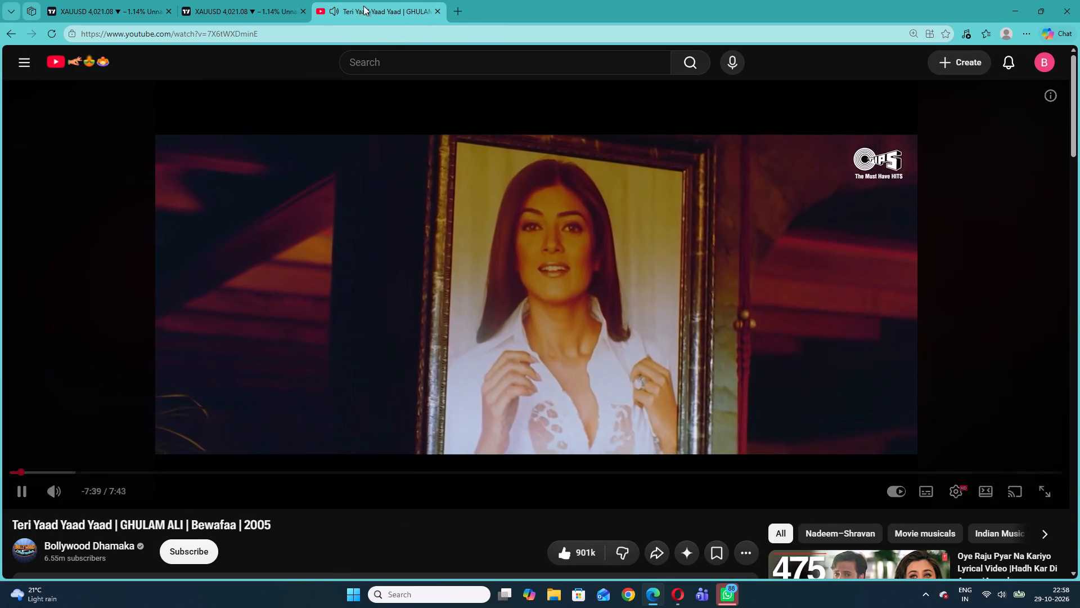
left_click(245, 0)
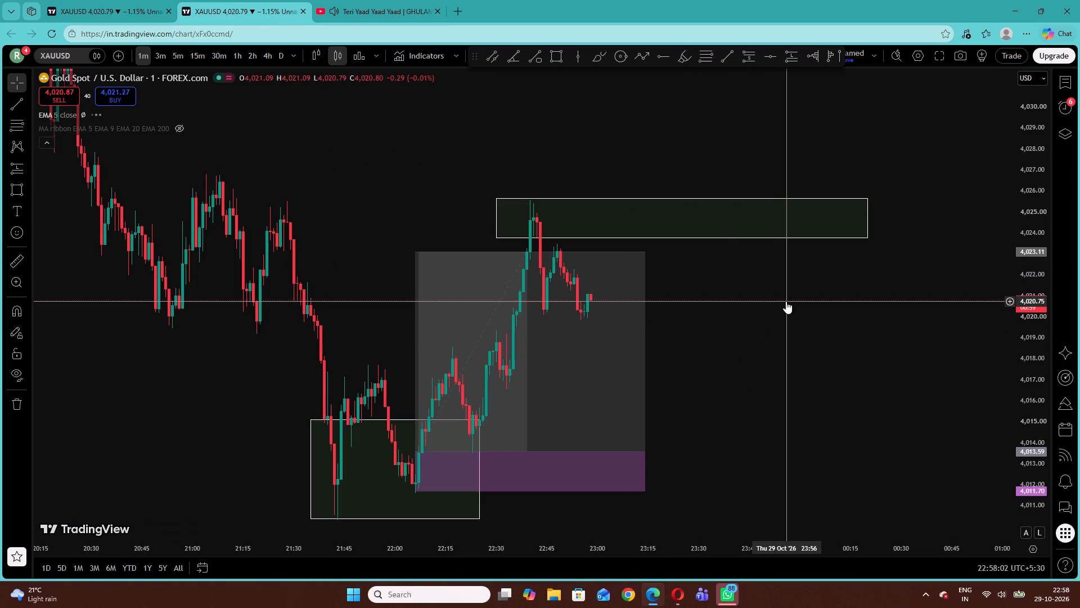